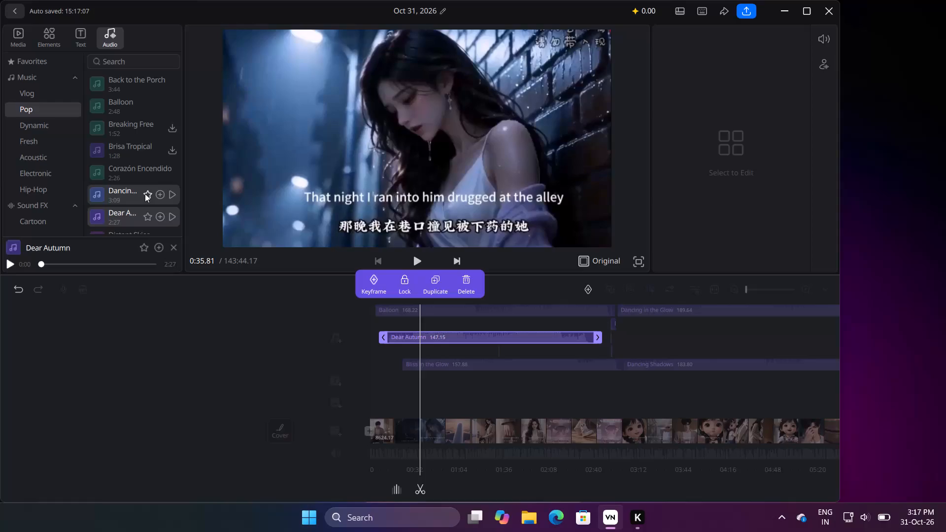
Preview the Pop music track Do It and add it to the timeline at the playhead.
scroll(145, 194, down, 1)
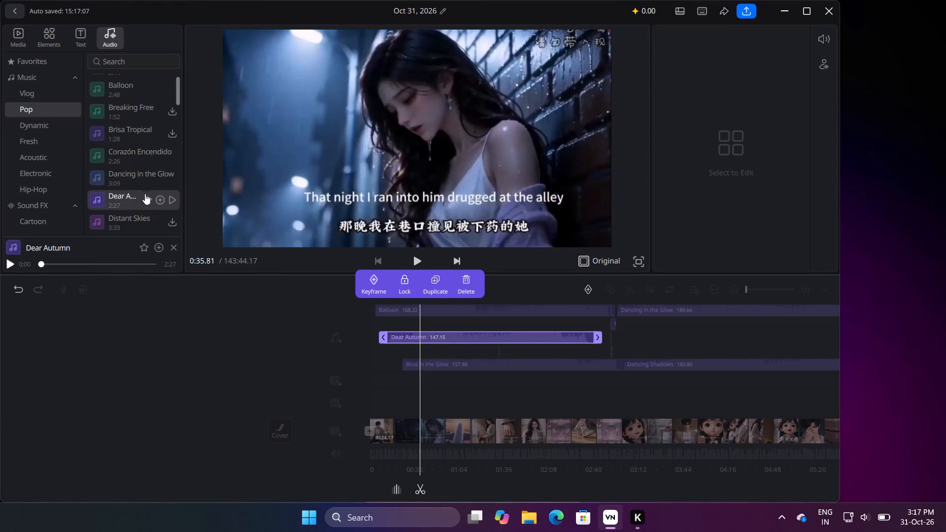
scroll(145, 194, down, 3)
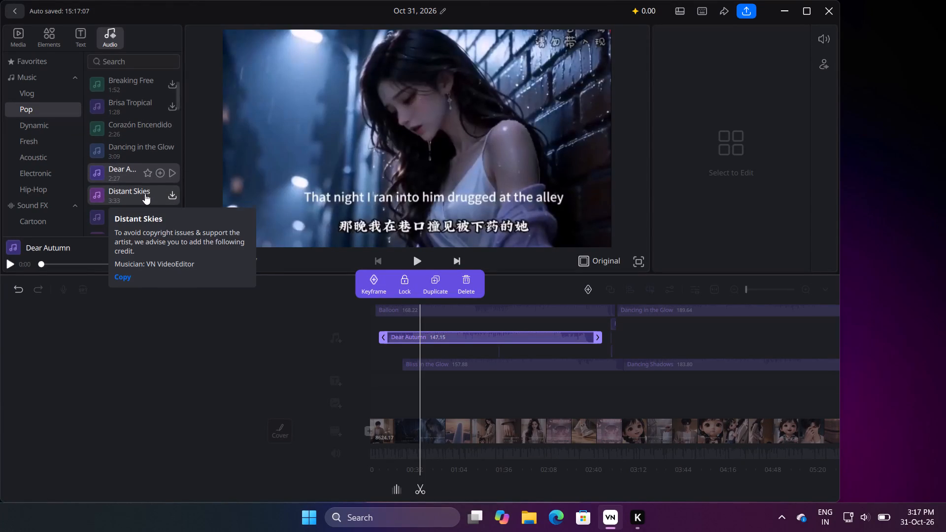
scroll(145, 194, down, 1)
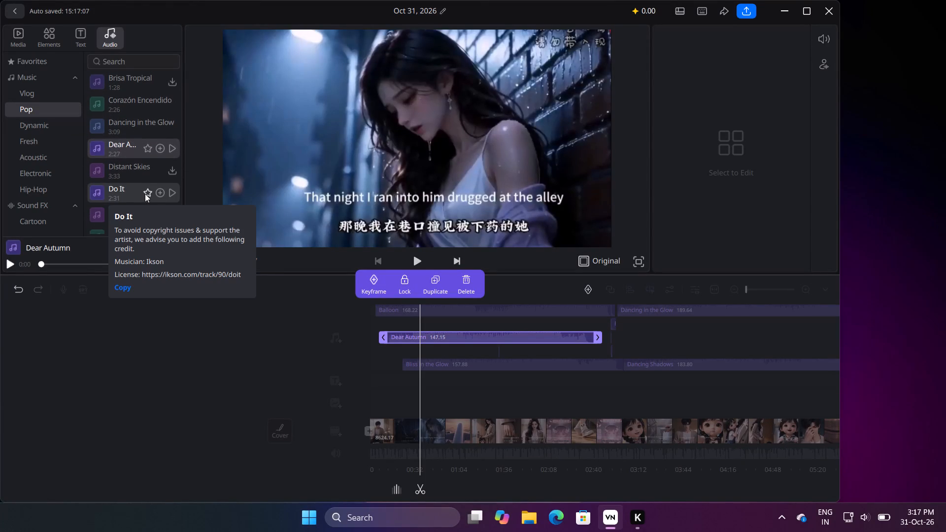
click(173, 194)
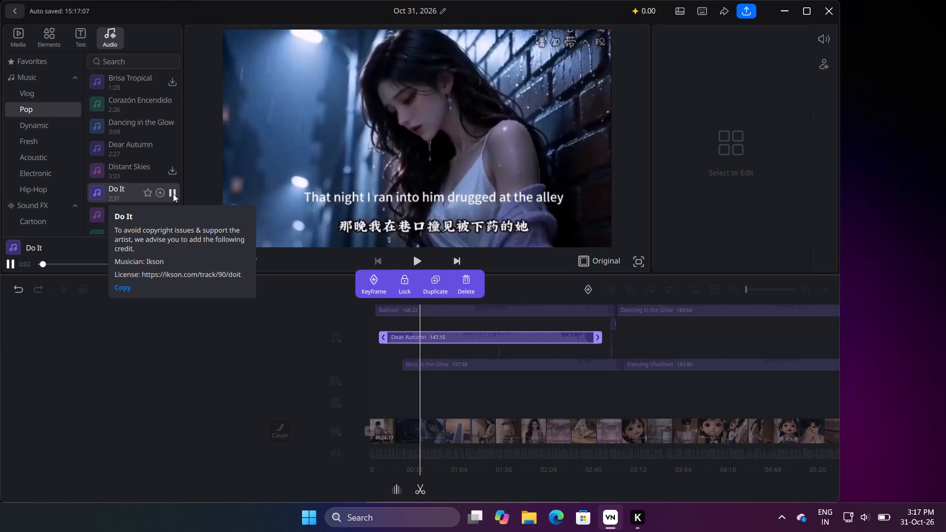
click(160, 194)
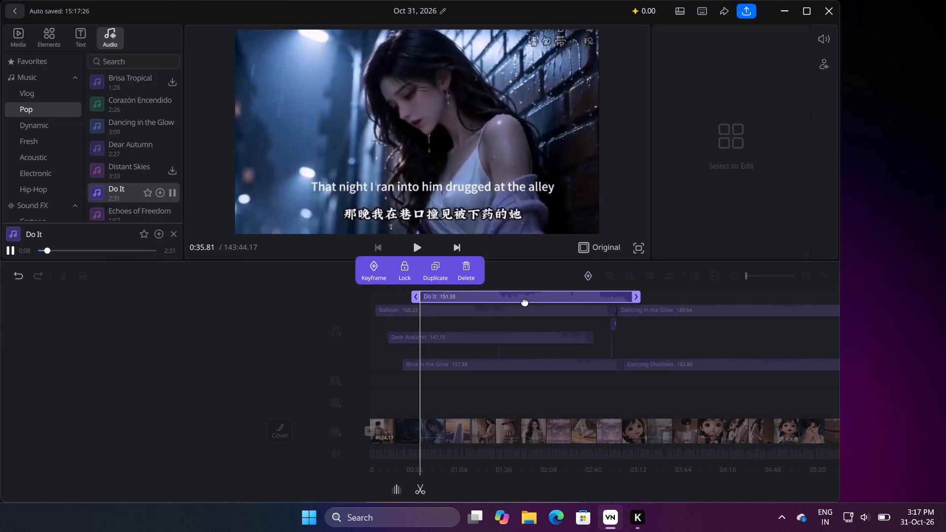
Move the Do It audio clip into the same row as Dear Autumn, shortly after that clip's end.
drag(526, 296, 665, 338)
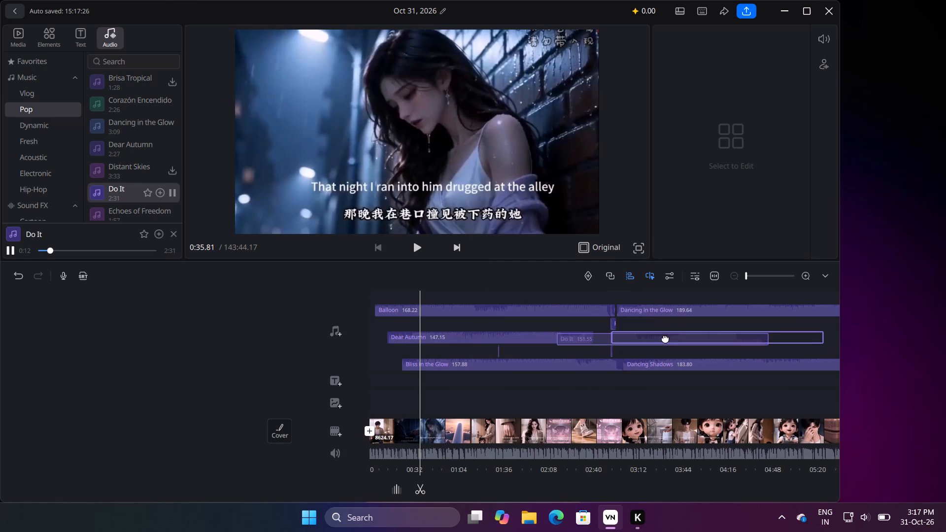
drag(665, 338, 701, 335)
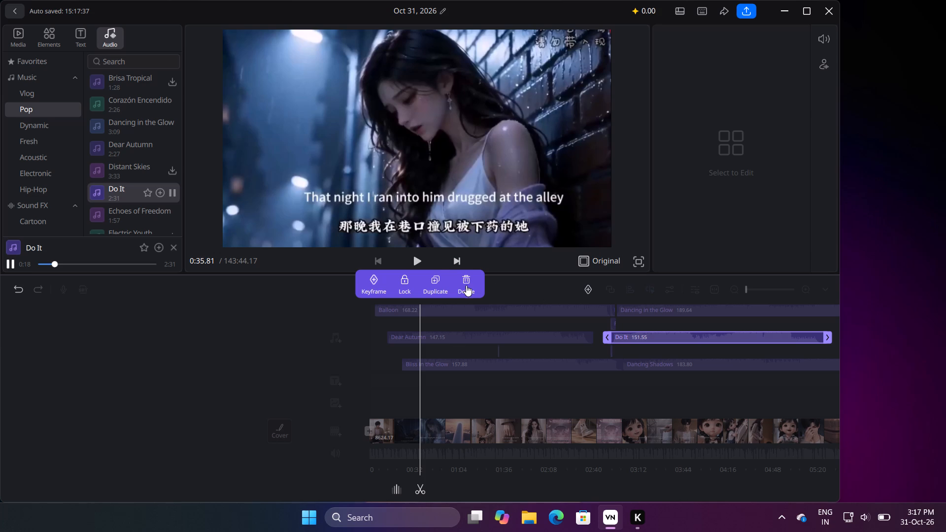
Play the project from the playhead to check the video with the layered music.
click(412, 259)
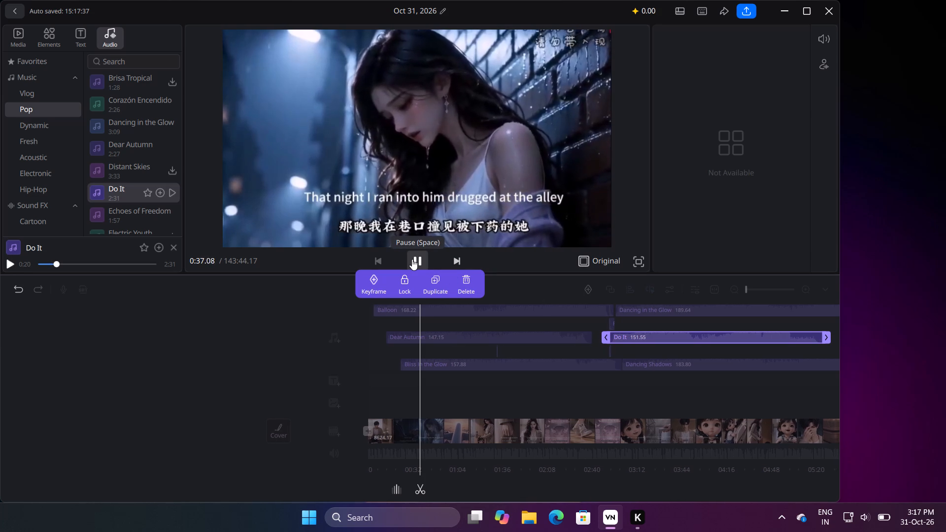
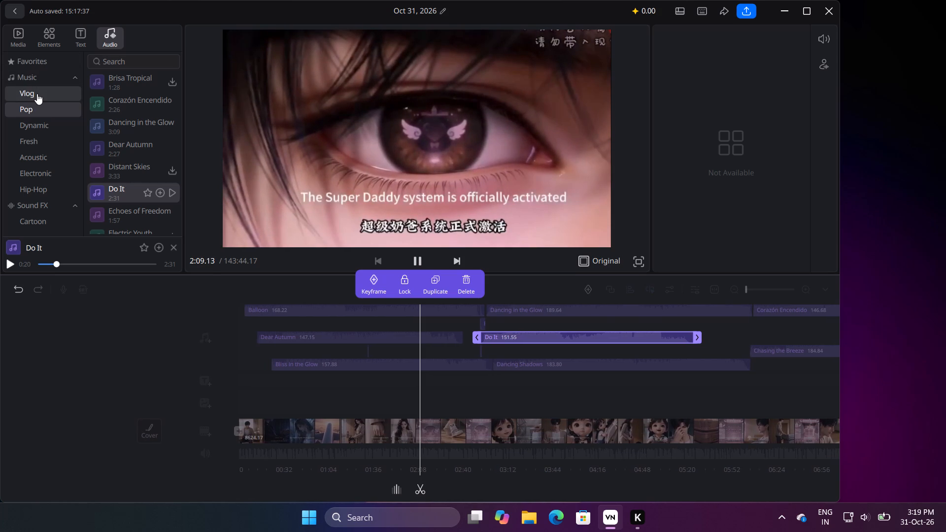
Download the Vlog music tracks A Sad Conversation, Afternoon Reverie and Chill Vibes.
click(37, 94)
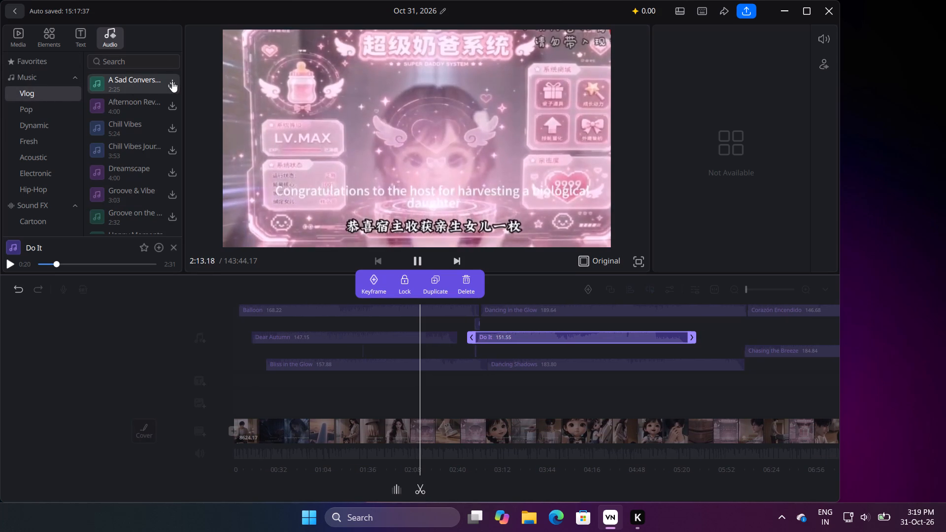
click(171, 81)
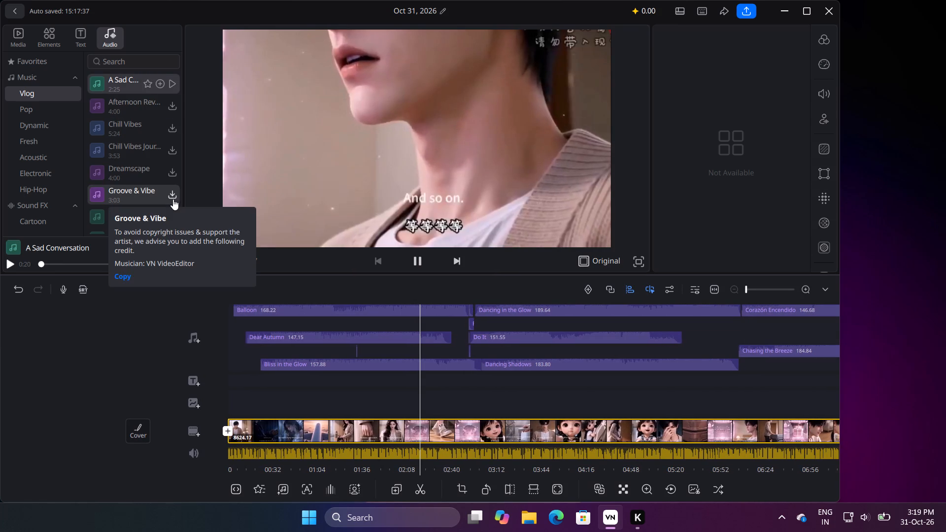
click(170, 108)
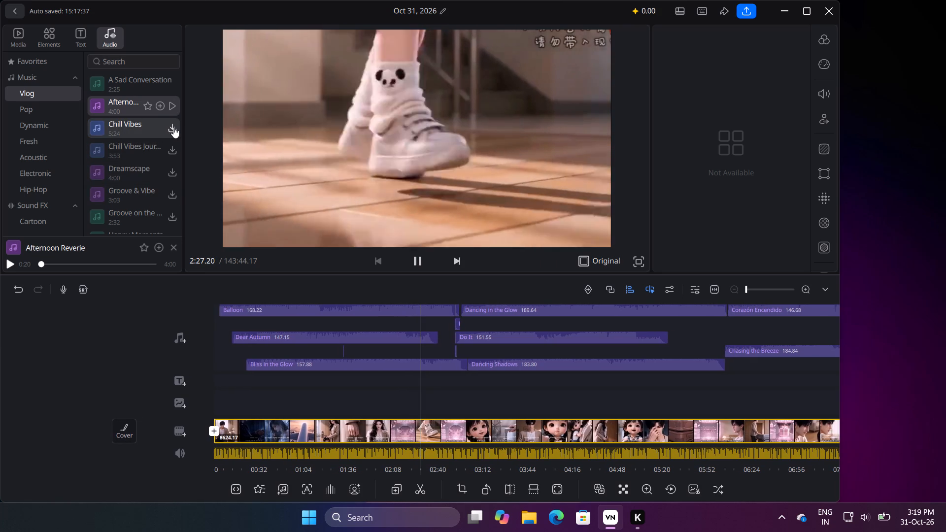
click(173, 127)
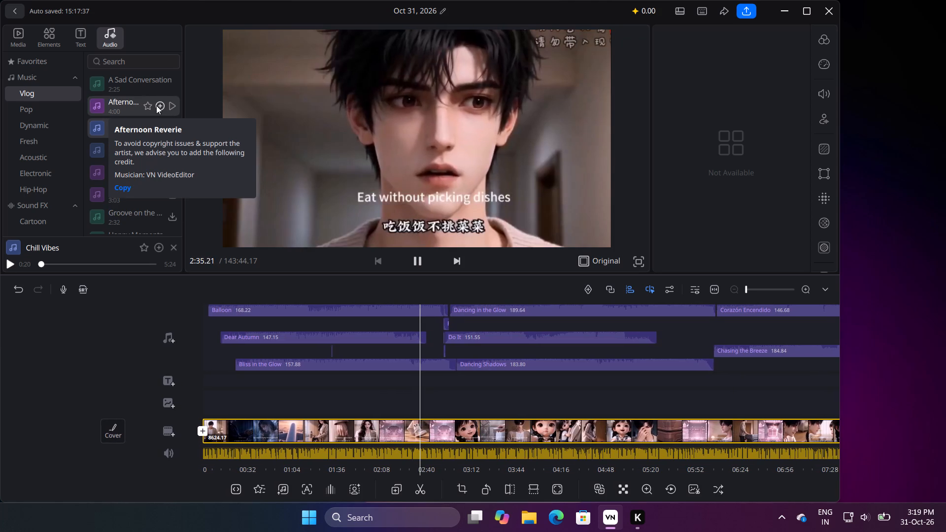
Add the Vlog track Afternoon Reverie to the timeline at the playhead and deselect the clip.
click(156, 105)
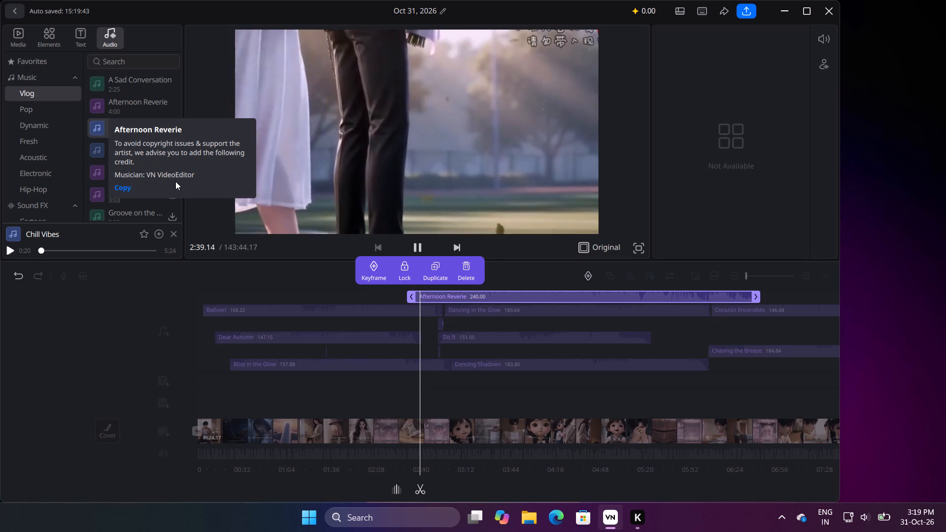
click(133, 278)
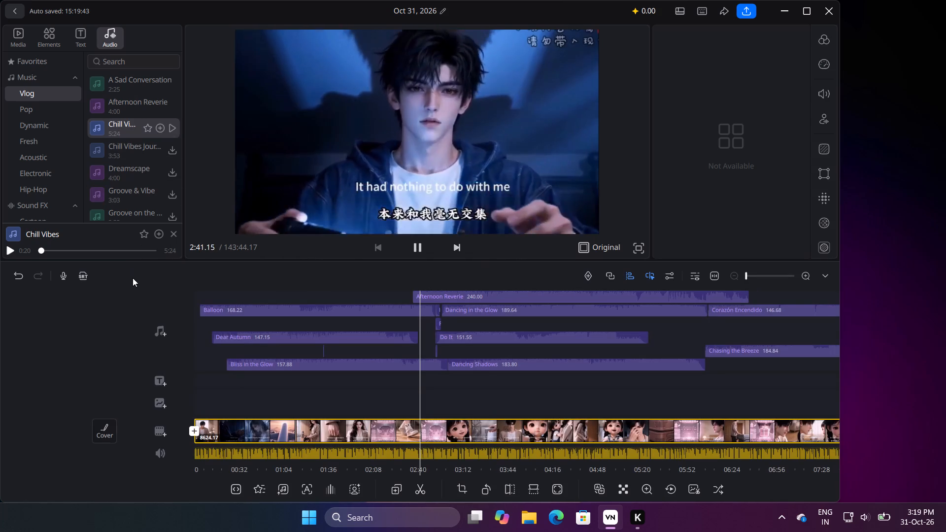
click(133, 278)
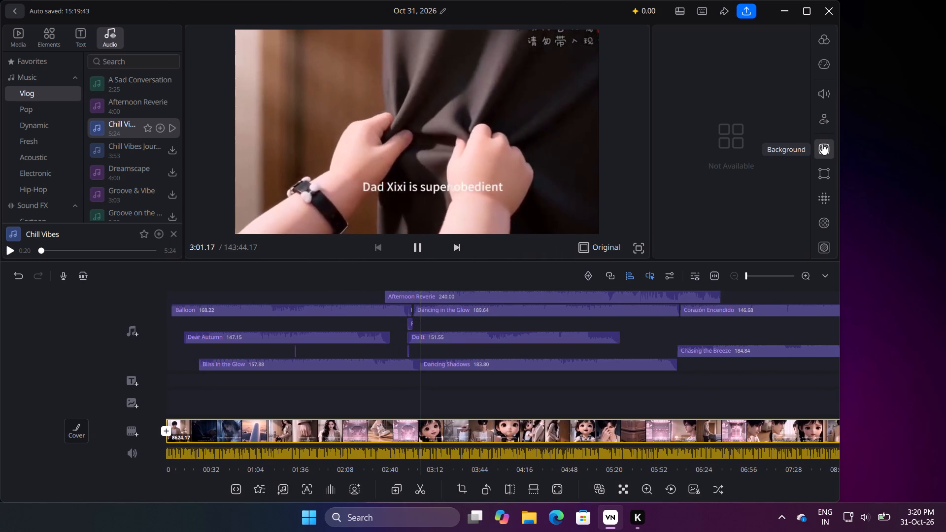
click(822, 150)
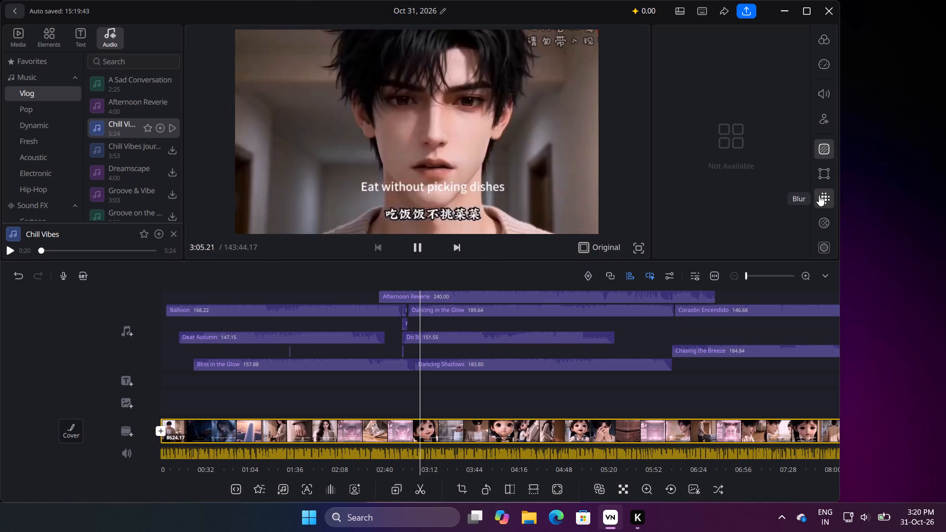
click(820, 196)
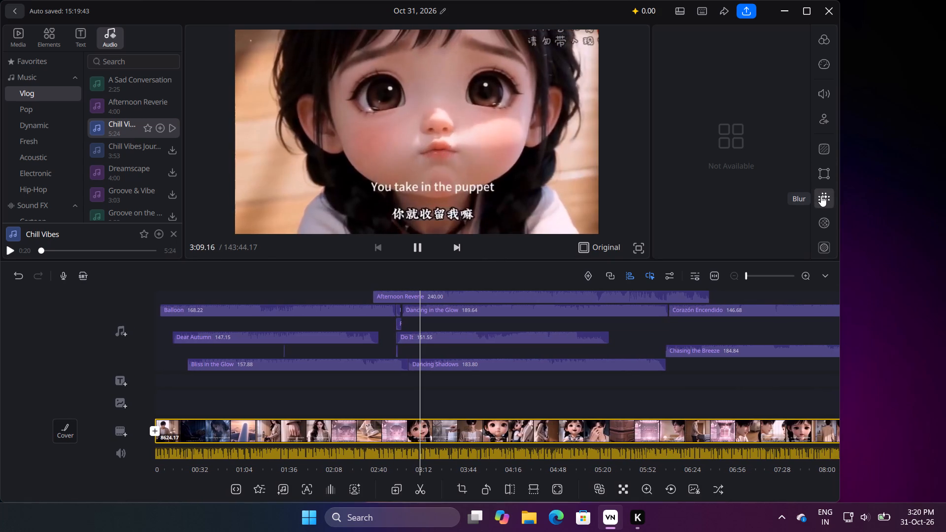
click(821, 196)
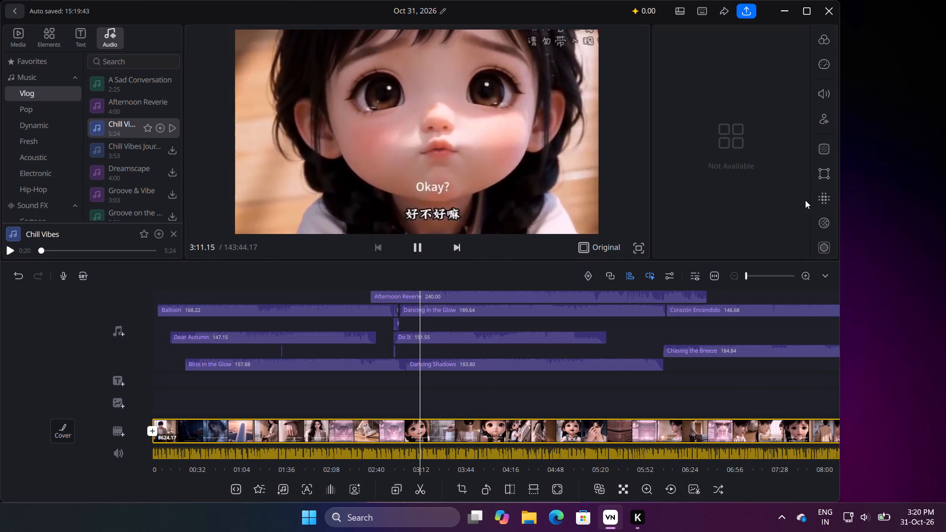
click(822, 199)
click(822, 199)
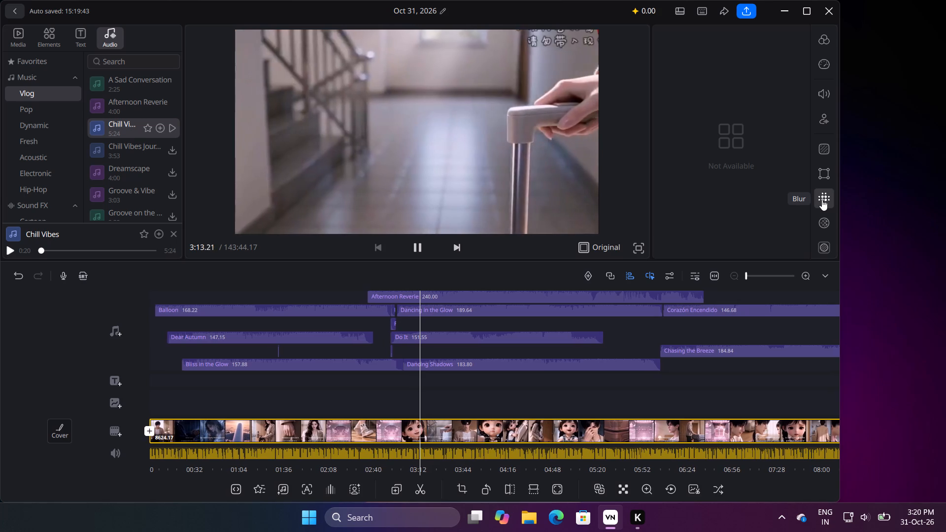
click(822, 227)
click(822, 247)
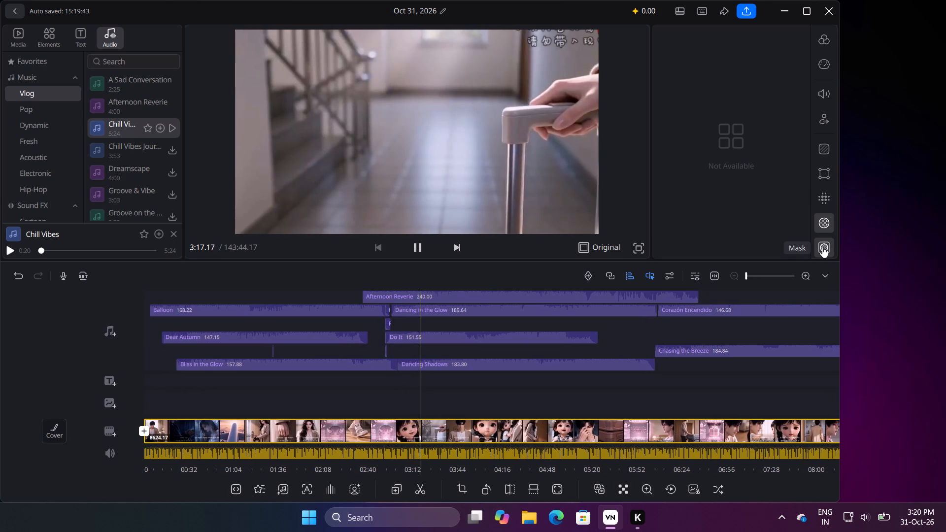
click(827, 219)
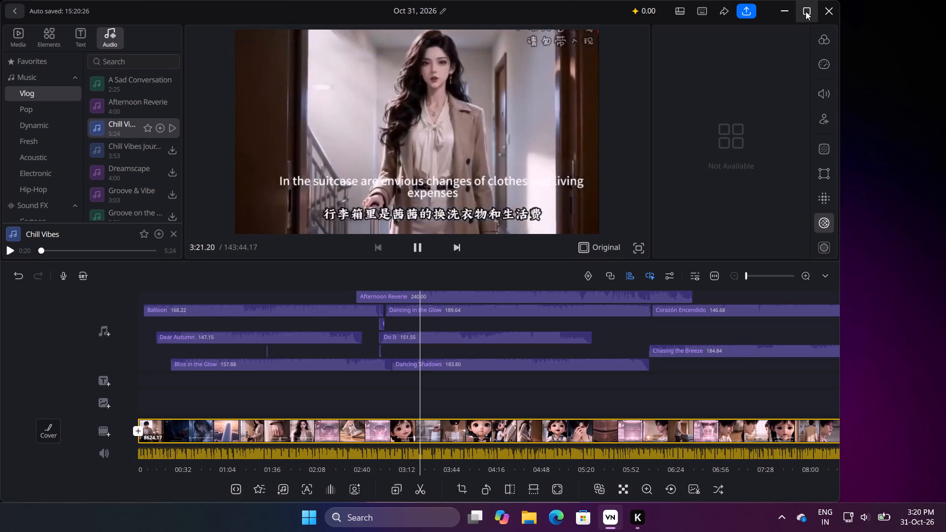
Maximize the editor window.
click(806, 11)
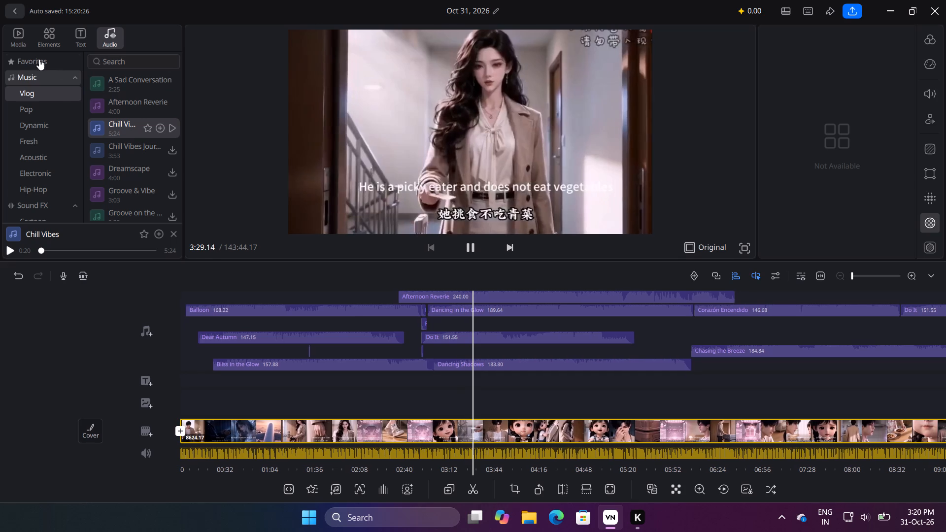
Browse the graphic elements and add the Snapchat logo from Social Media Logo at the playhead.
click(48, 38)
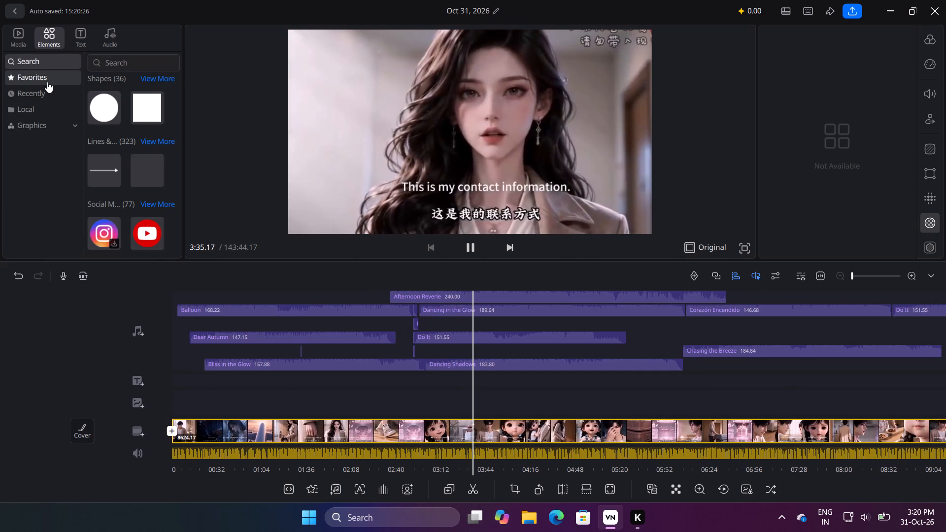
click(47, 82)
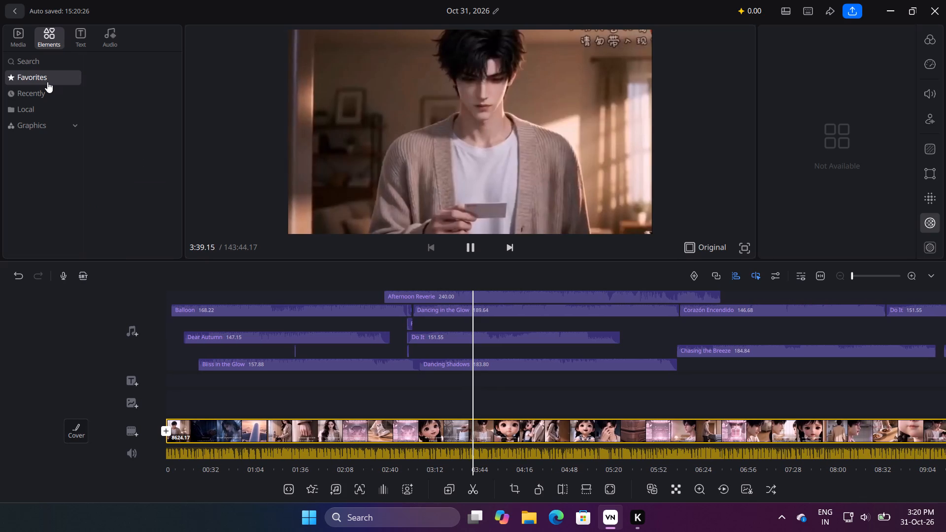
click(47, 82)
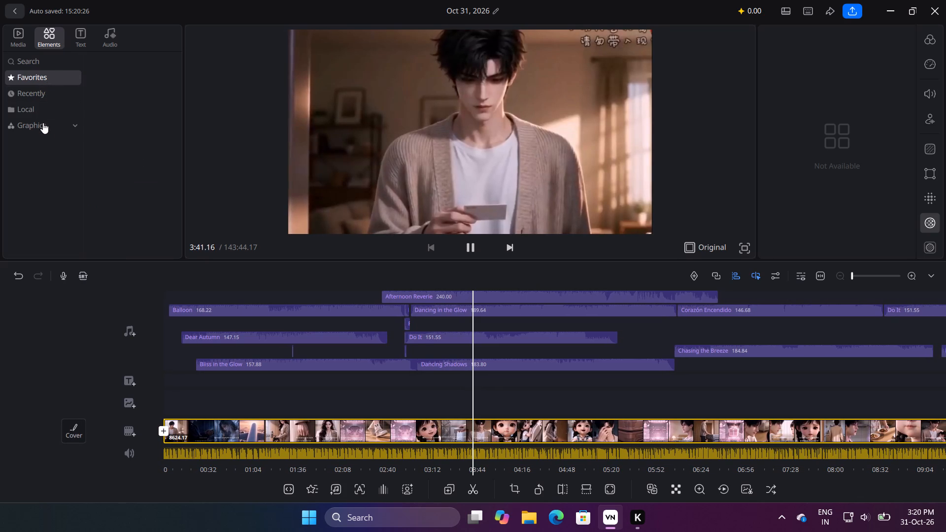
click(43, 124)
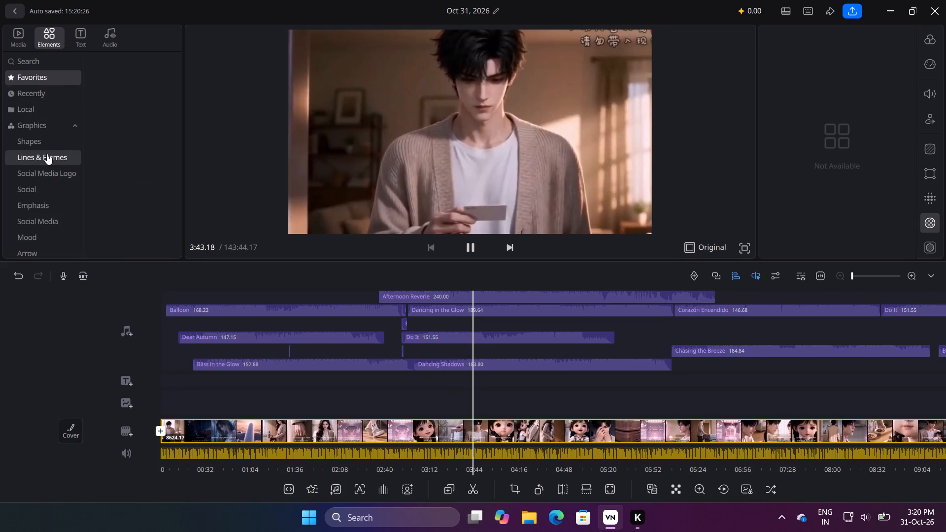
click(47, 154)
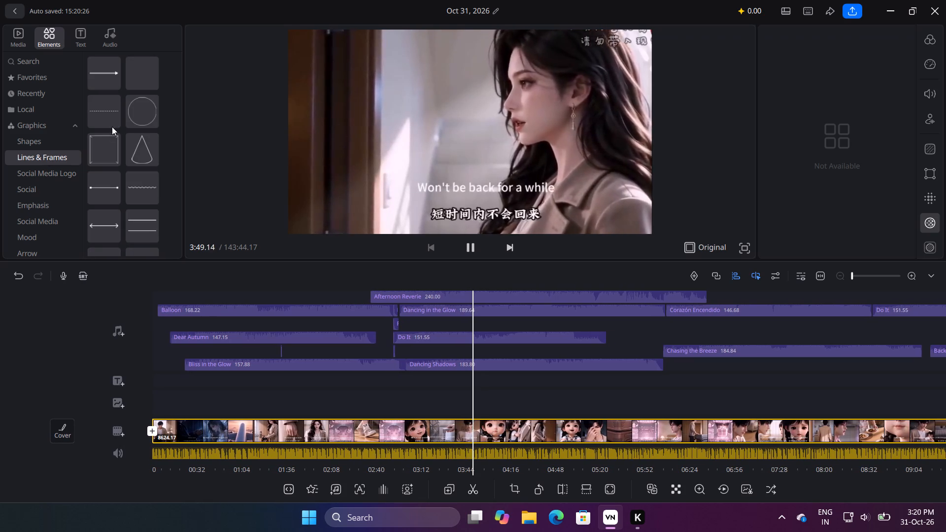
click(55, 178)
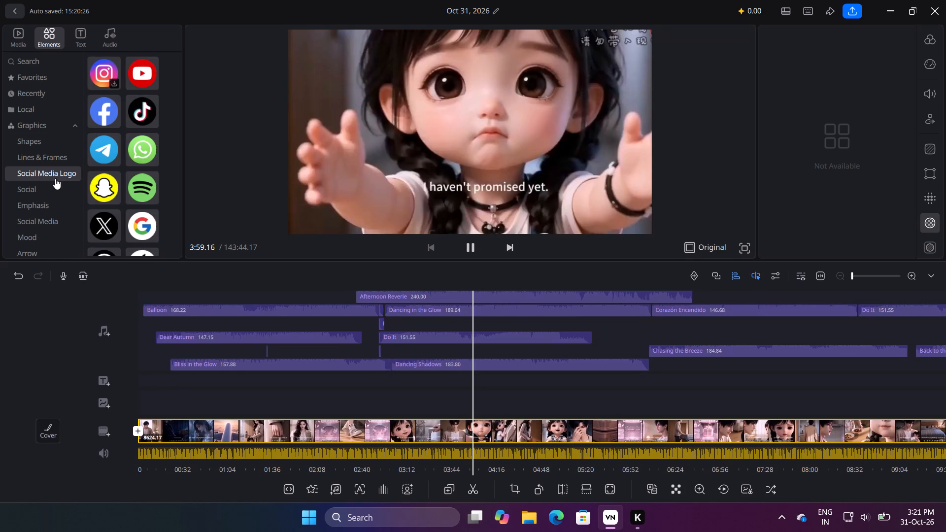
click(101, 184)
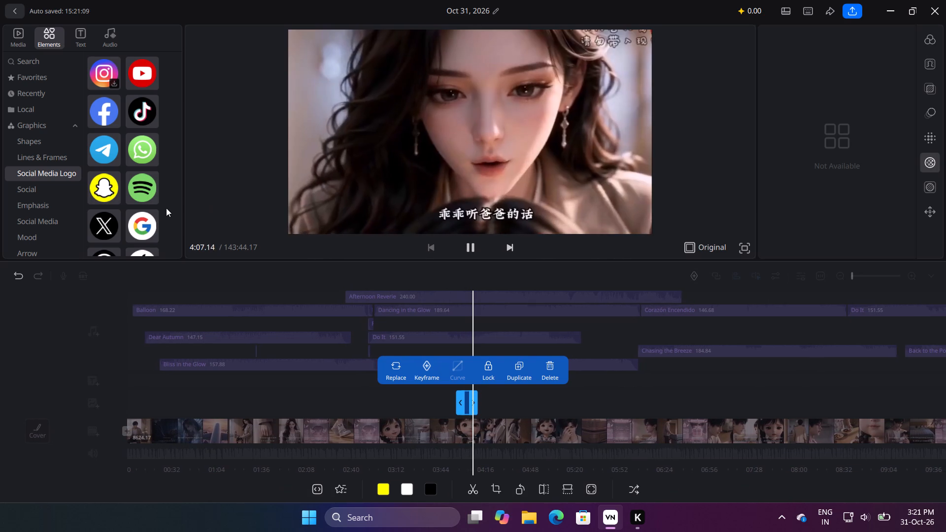
Add the Google logo to the timeline at the playhead.
click(140, 224)
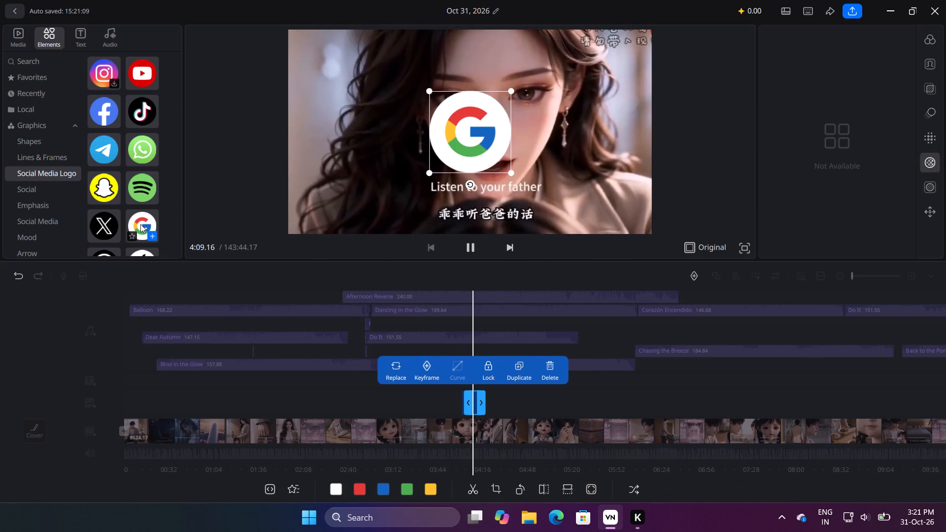
click(457, 146)
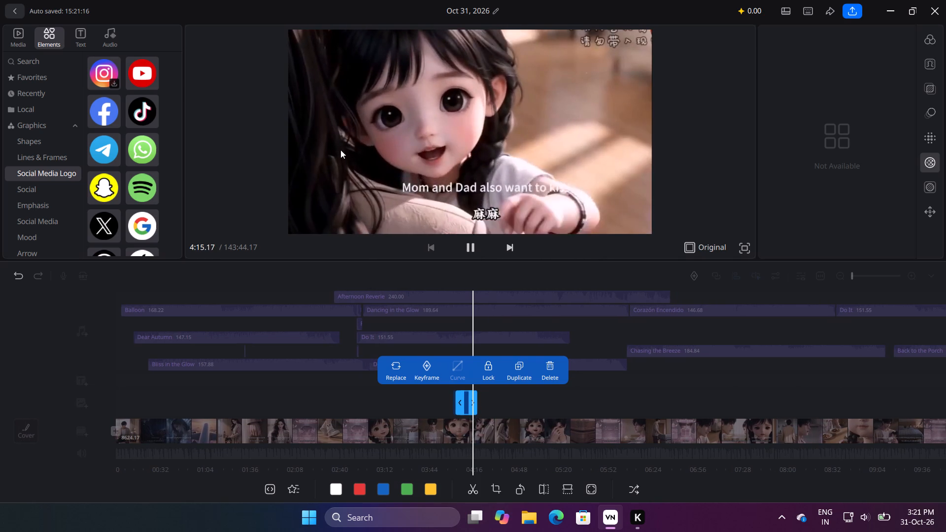
Add a second Google logo at the playhead and try to place another copy further along the timeline.
click(142, 220)
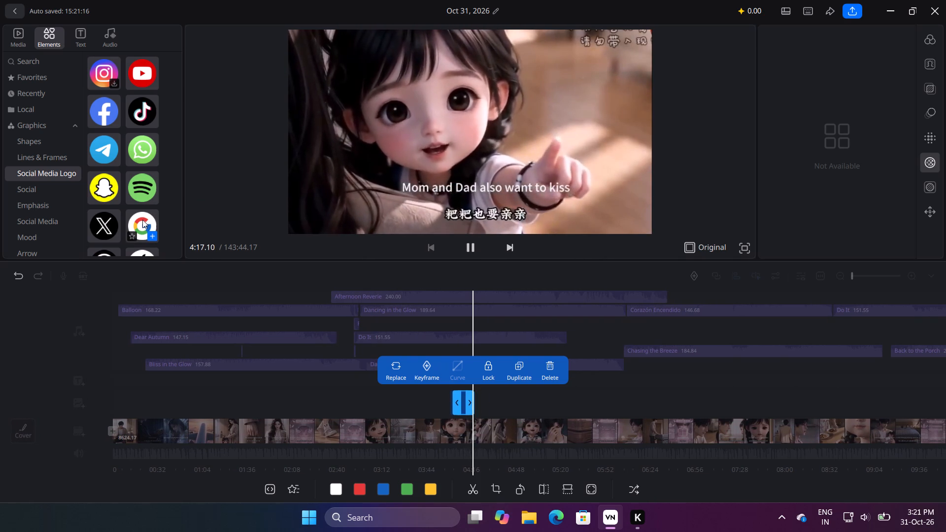
drag(142, 220, 197, 255)
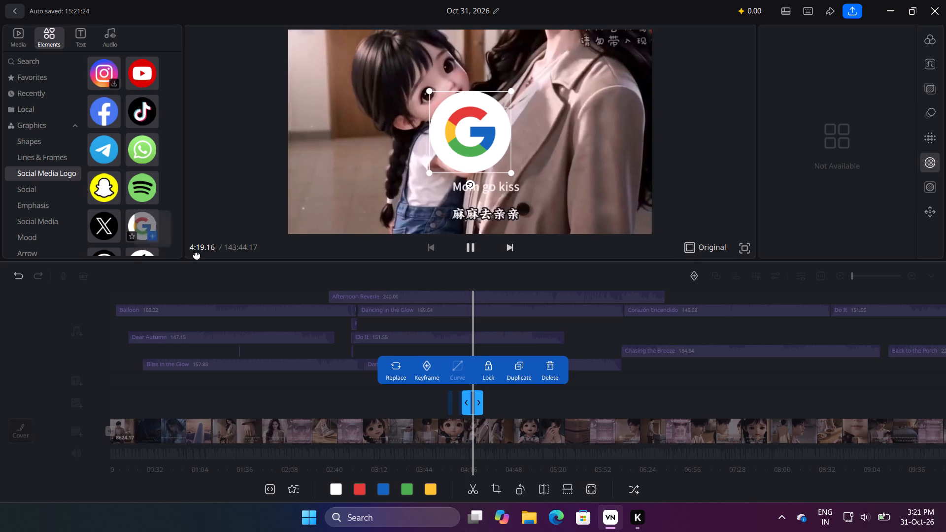
drag(197, 255, 350, 293)
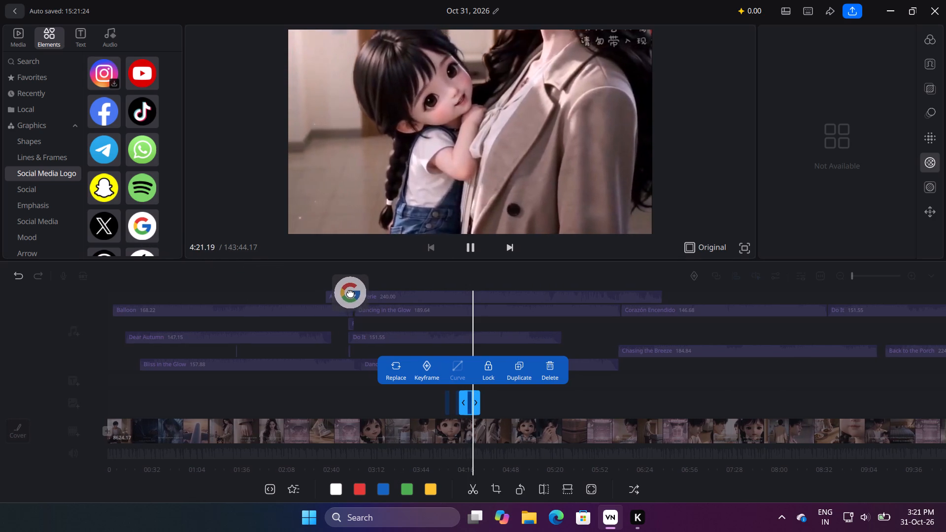
drag(350, 293, 585, 334)
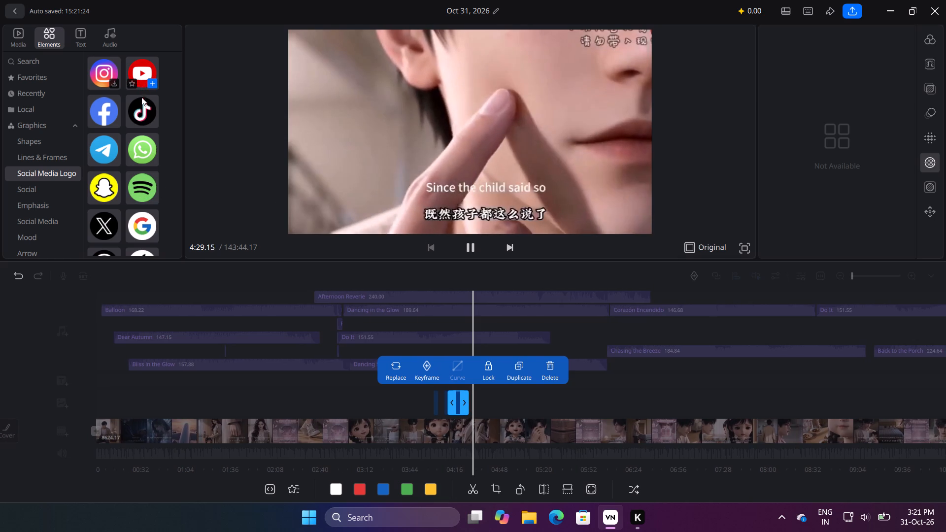
Add the TikTok logo to the timeline at the playhead.
click(140, 113)
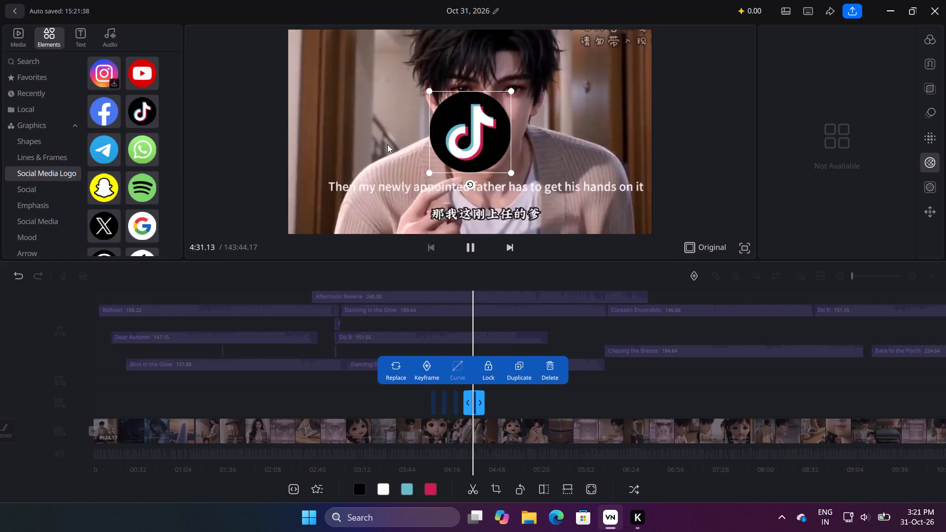
double_click(467, 150)
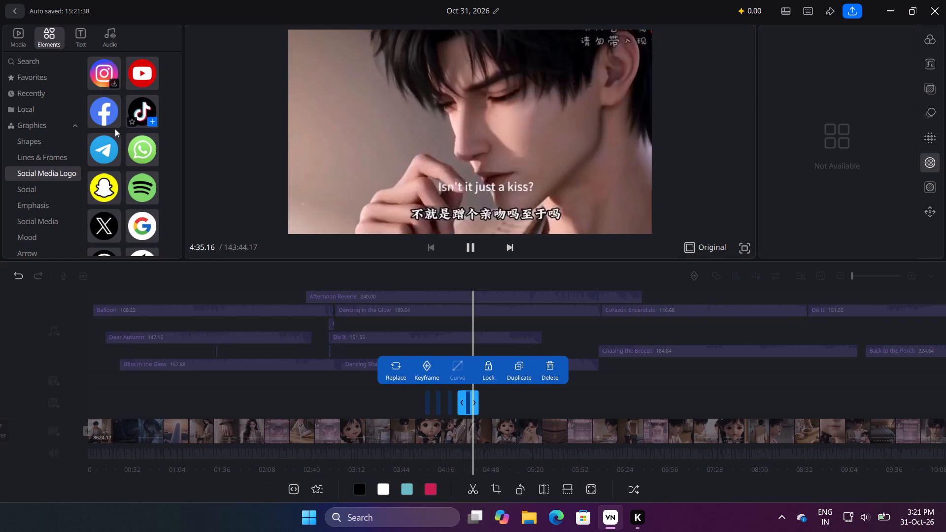
Download the round grey mosaic from the Emphasis graphics and add it over the video at the playhead.
click(28, 202)
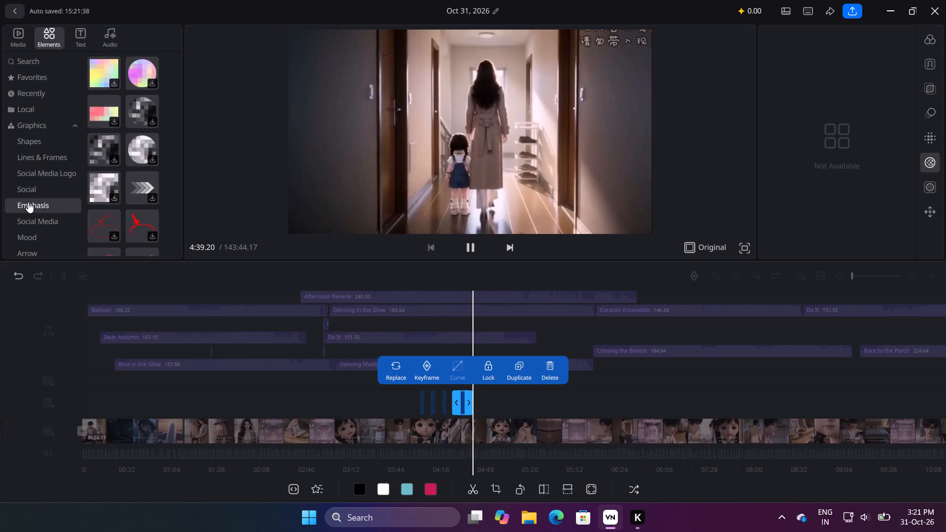
click(142, 147)
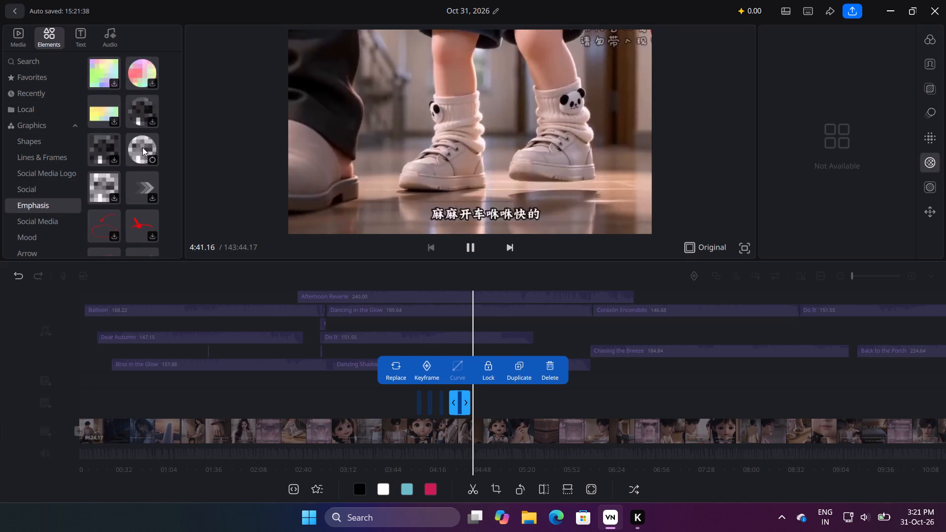
click(142, 147)
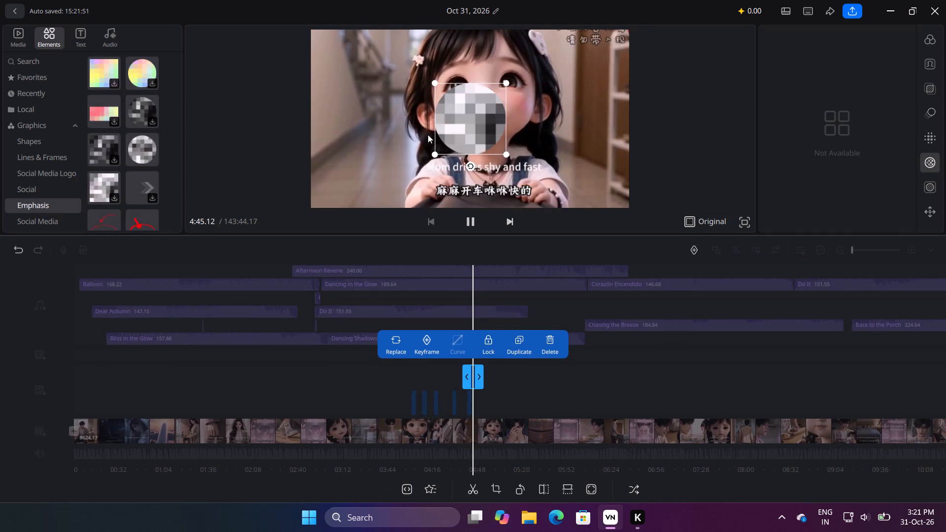
click(464, 128)
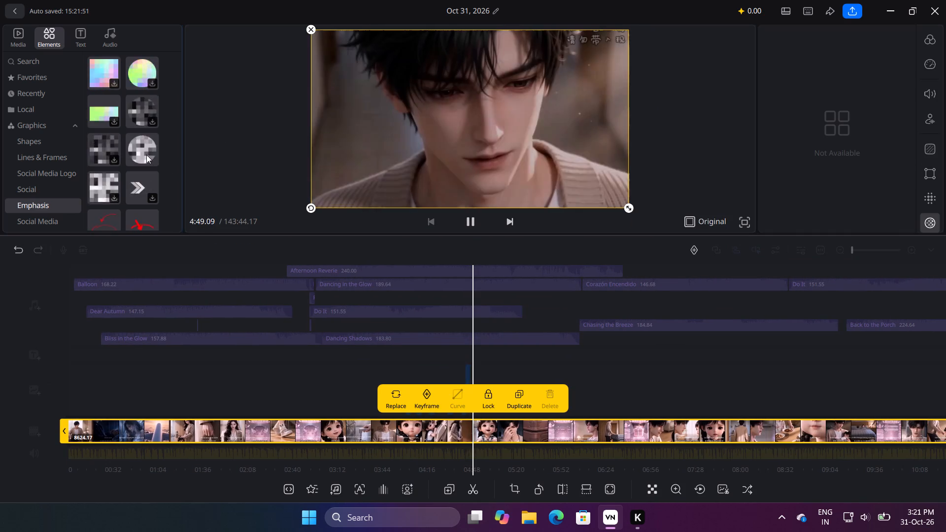
Add the round grey mosaic graphic again at the current playhead position.
click(146, 155)
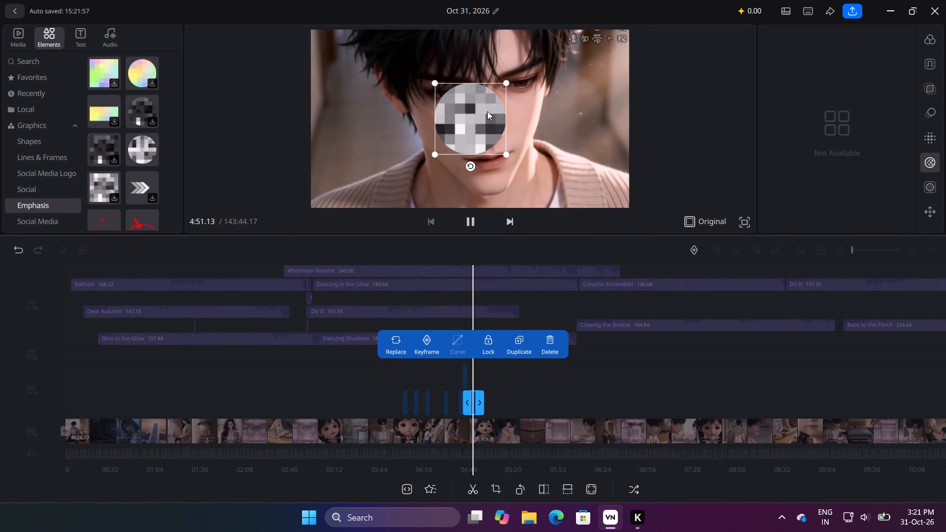
click(506, 158)
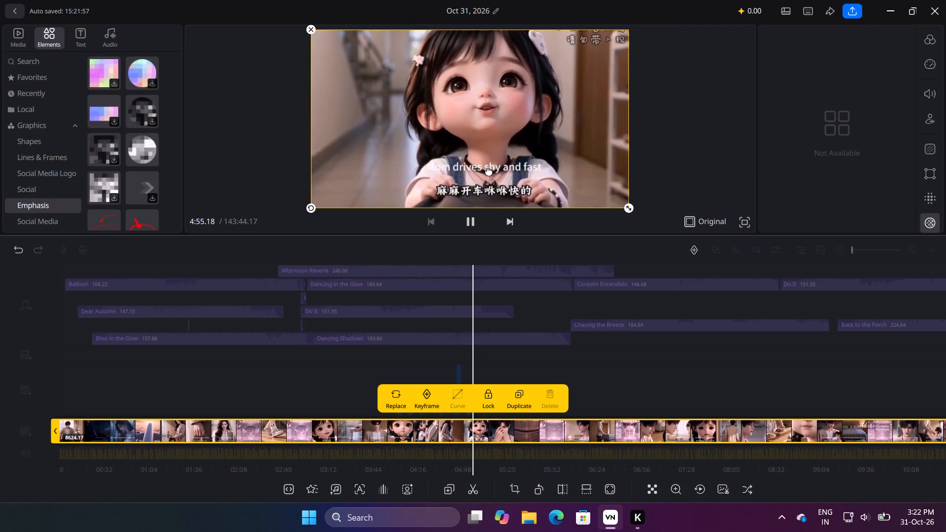
click(489, 171)
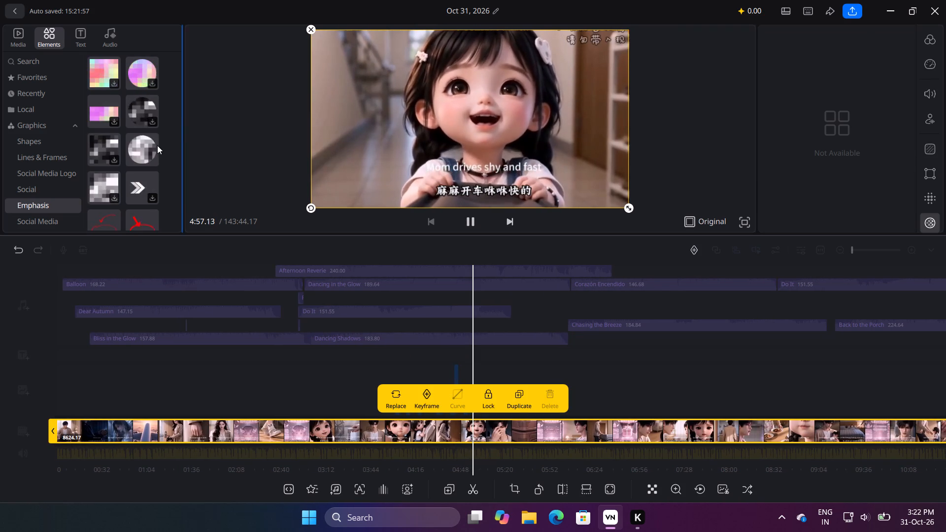
Place the white chevron arrow graphic from Emphasis onto the video preview.
drag(141, 189, 407, 180)
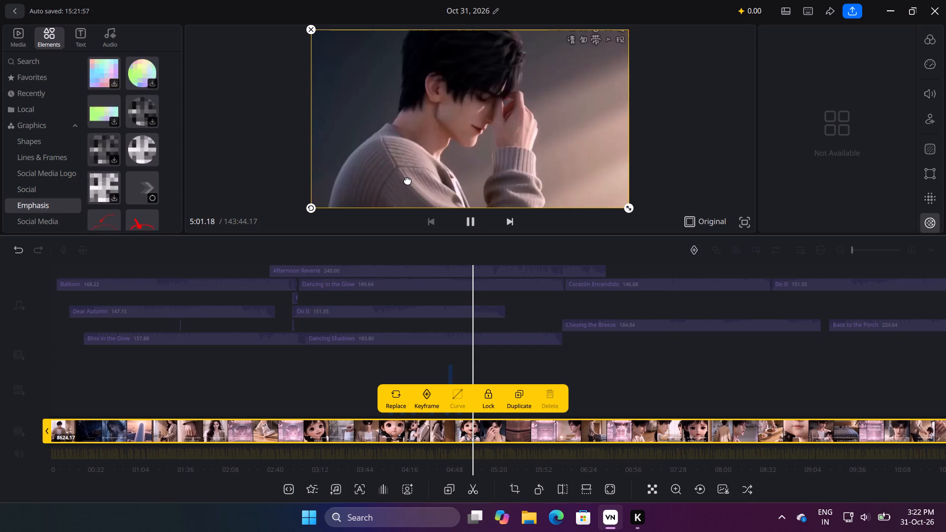
click(407, 180)
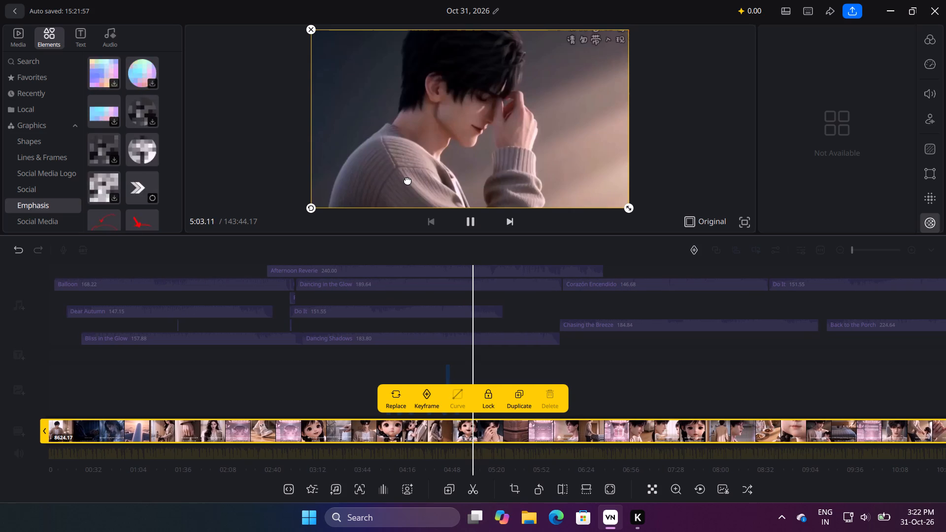
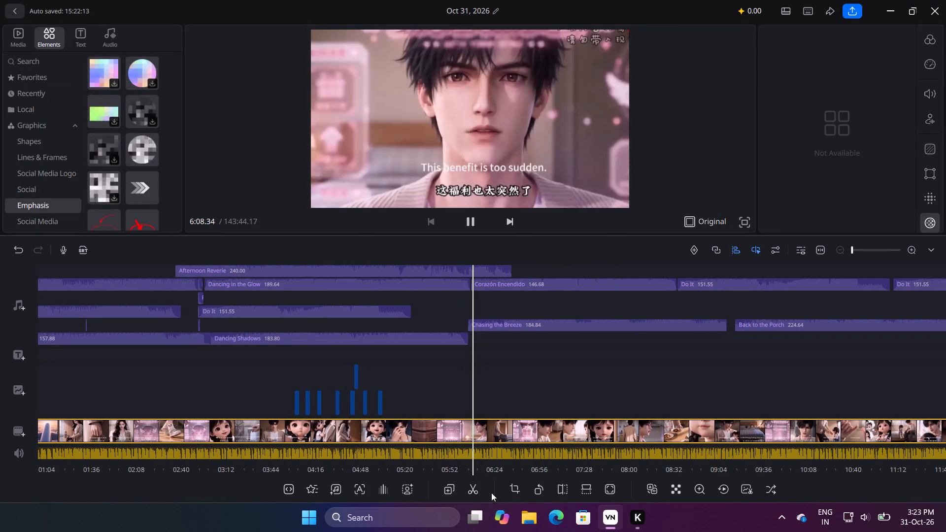
Split the main video clip at about 6:12 and 5:54 and delete the segment between the two cuts.
click(479, 428)
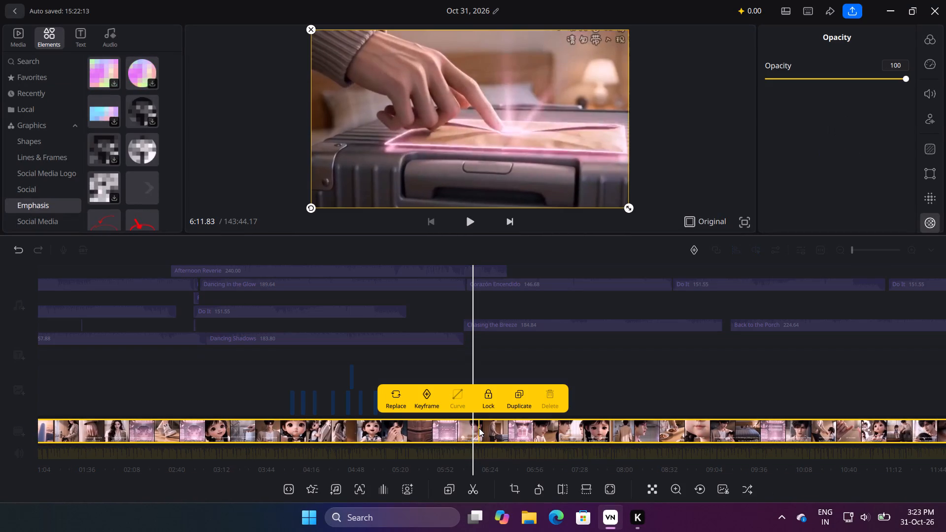
click(471, 496)
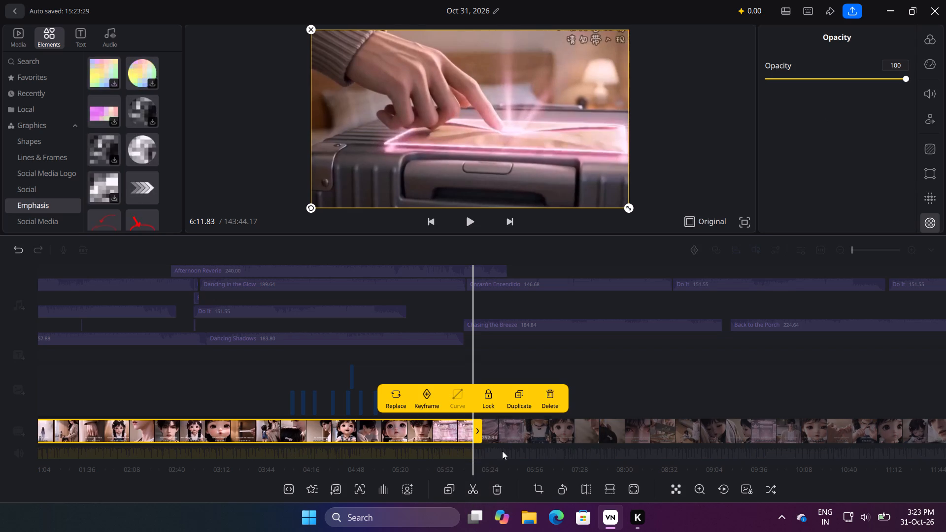
click(448, 440)
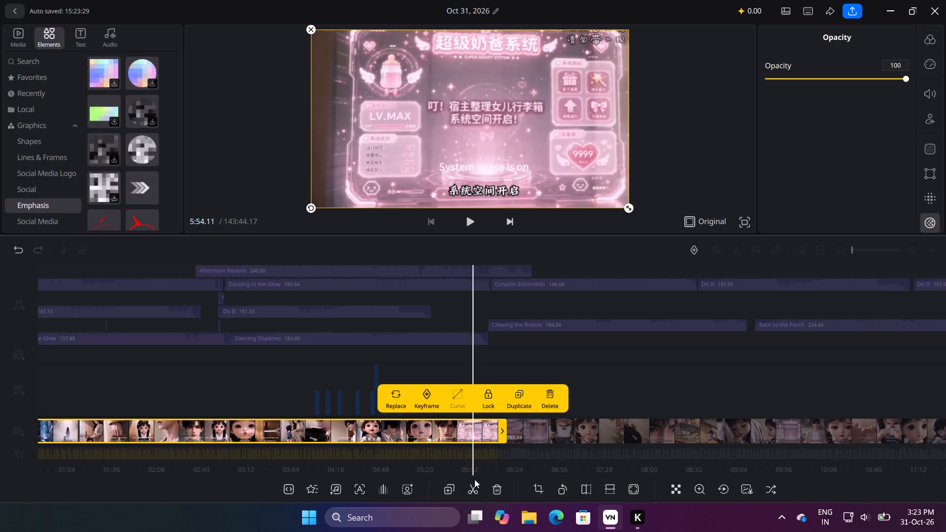
click(470, 490)
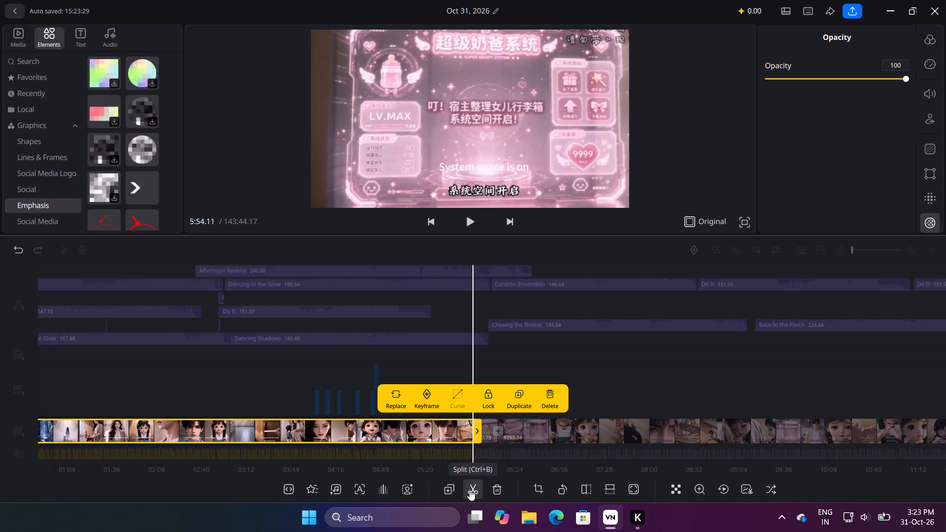
click(494, 437)
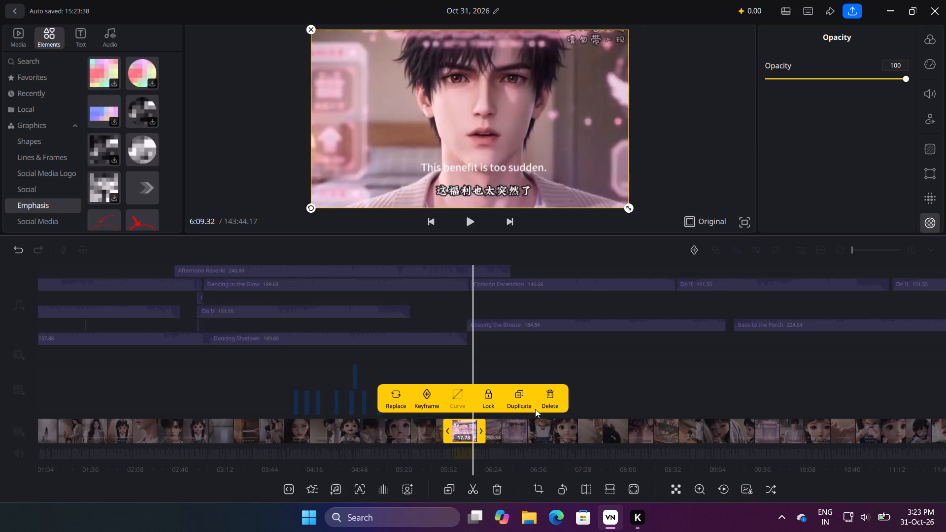
click(551, 401)
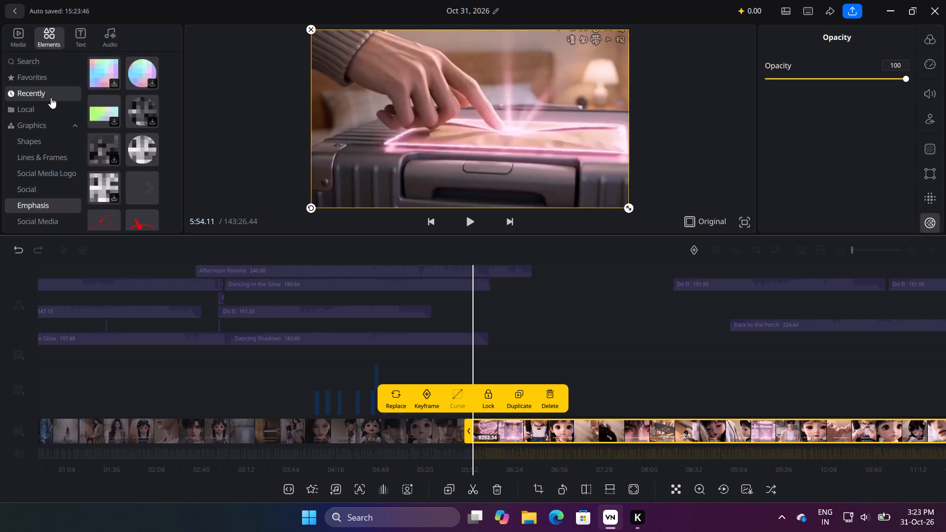
Preview the Chill Vibes track from the Vlog music and add it to the timeline at the cut point.
click(105, 38)
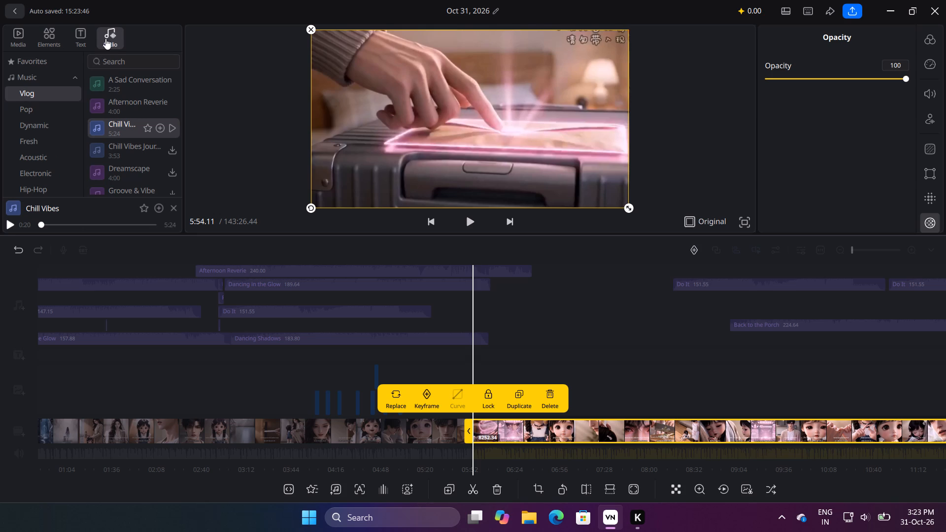
click(171, 132)
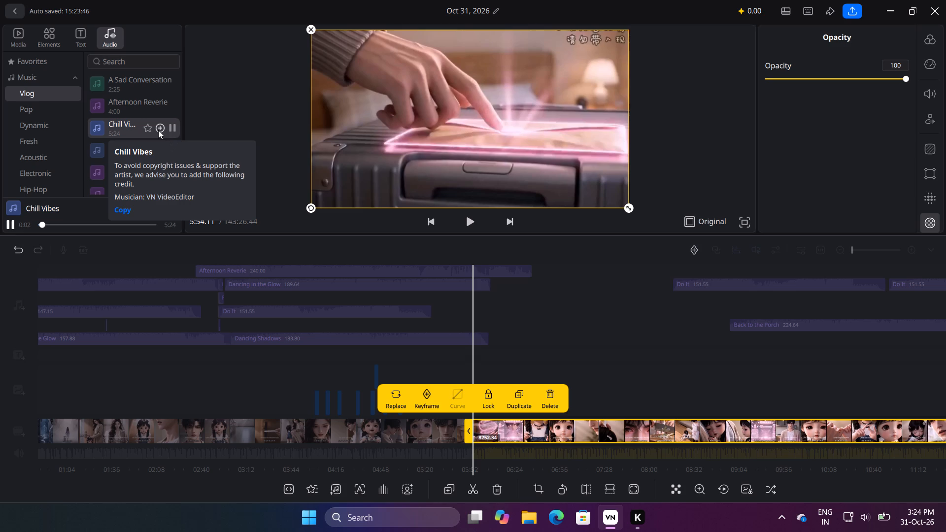
click(158, 130)
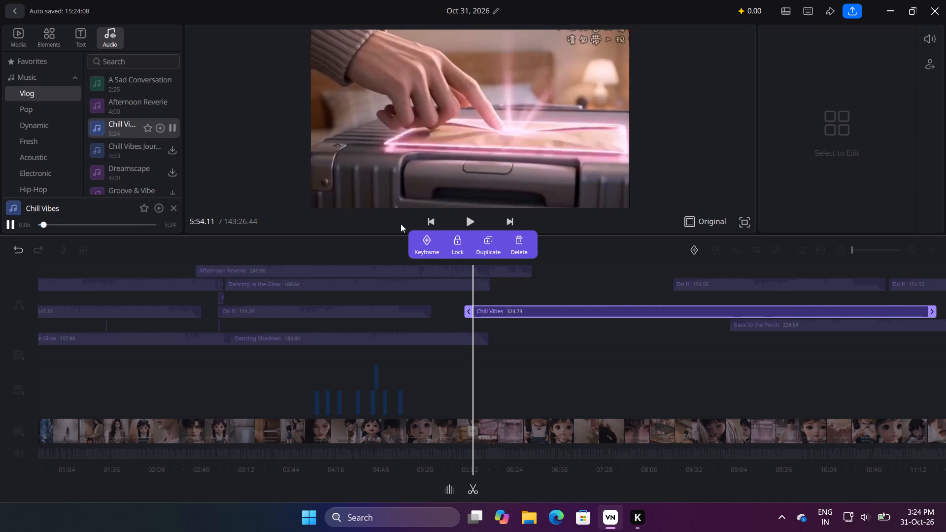
click(549, 272)
click(549, 272)
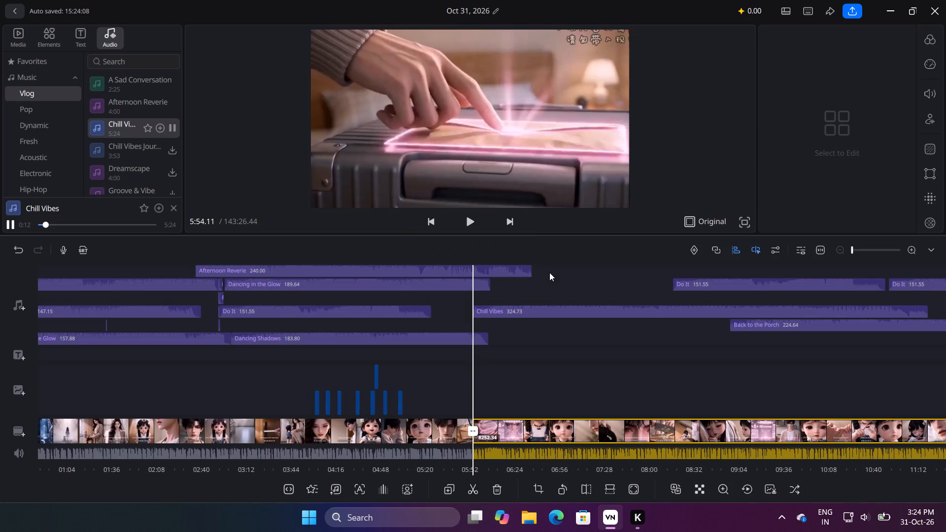
Play the video from the cut point to review it with the added Chill Vibes track.
click(467, 223)
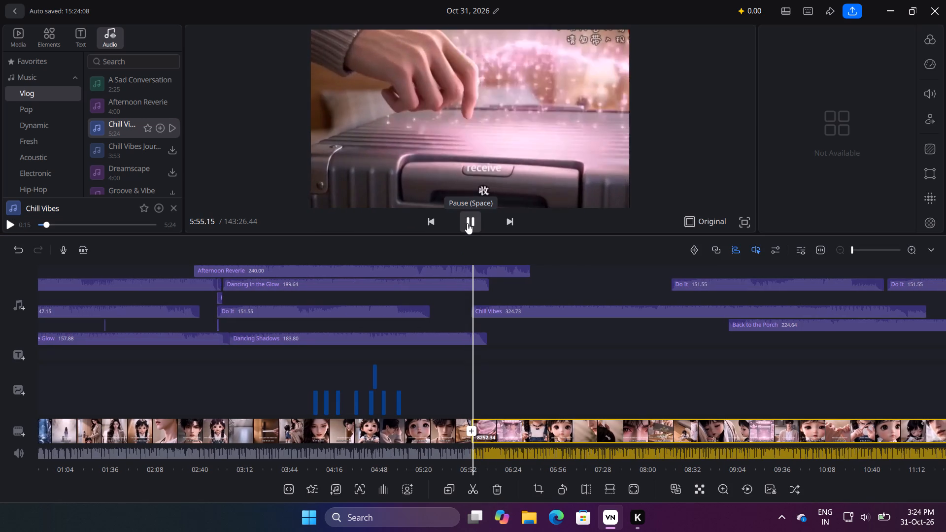
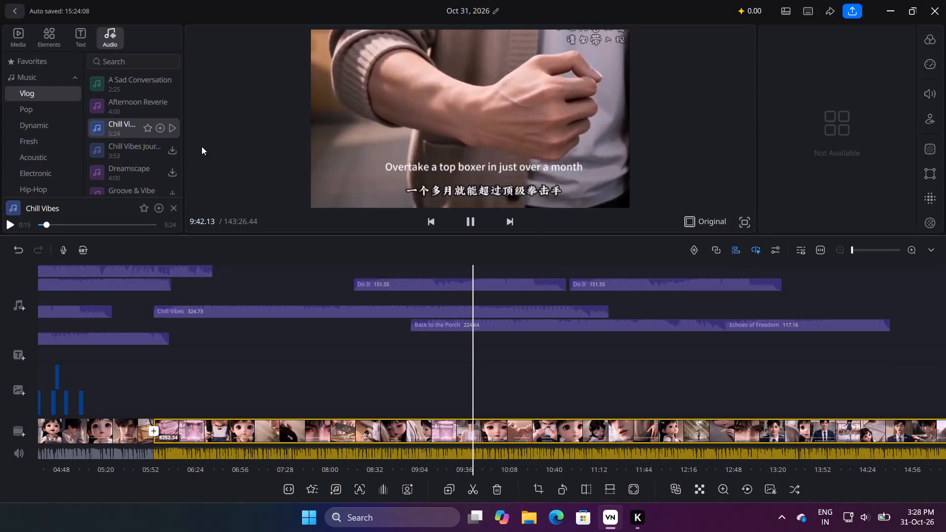
Download Sunshine Rainbows And Lollipops from the Vlog music, add it to the timeline, and place it right after the second Do It clip.
click(177, 151)
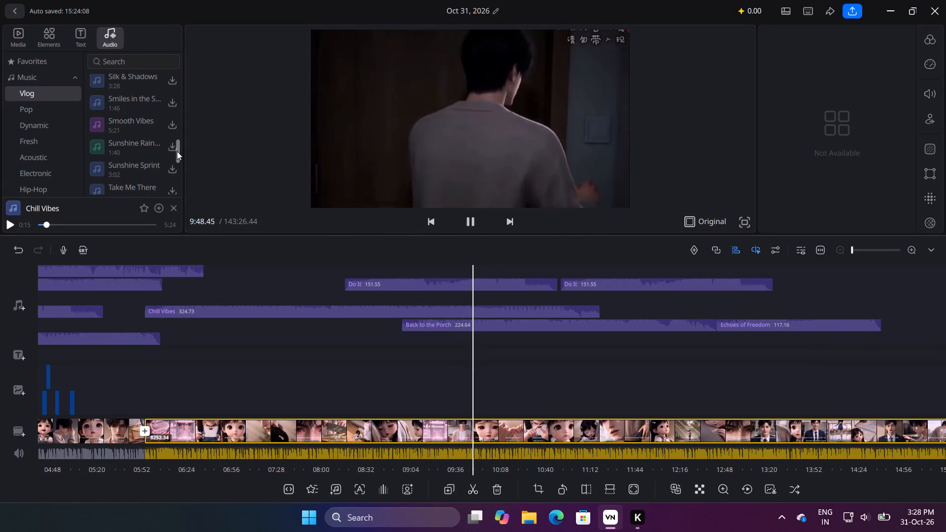
click(173, 147)
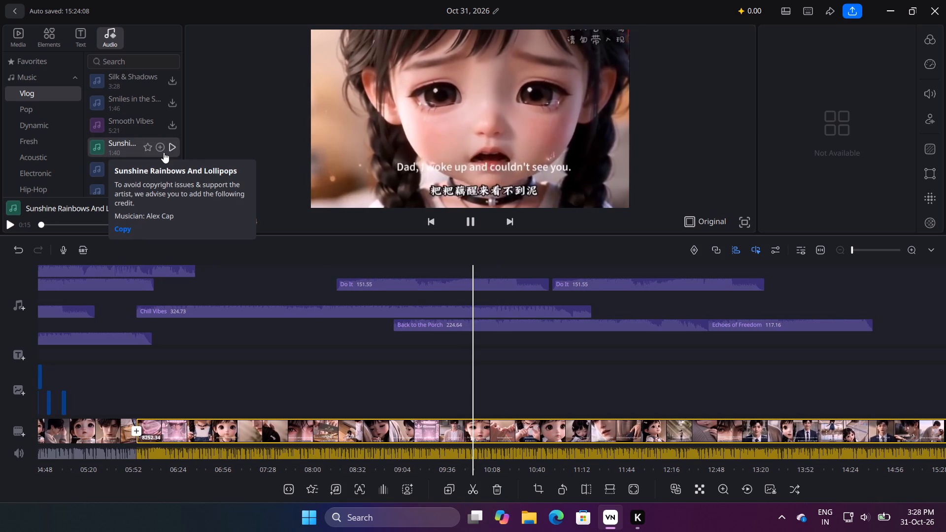
click(161, 148)
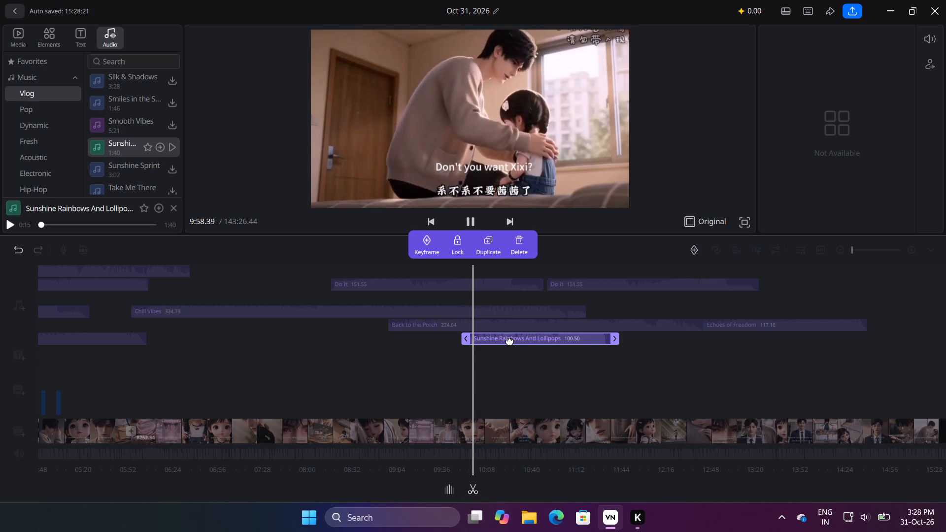
click(509, 340)
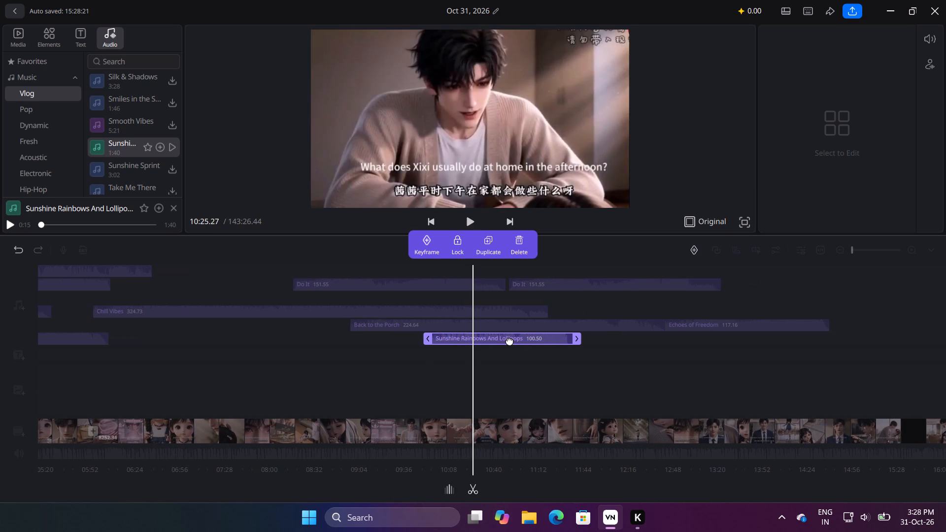
drag(509, 340, 794, 292)
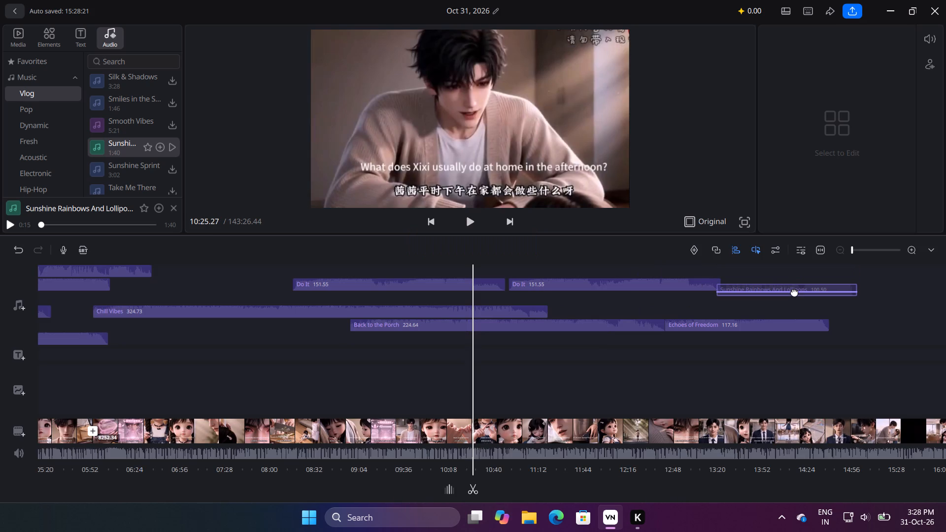
drag(794, 292, 800, 287)
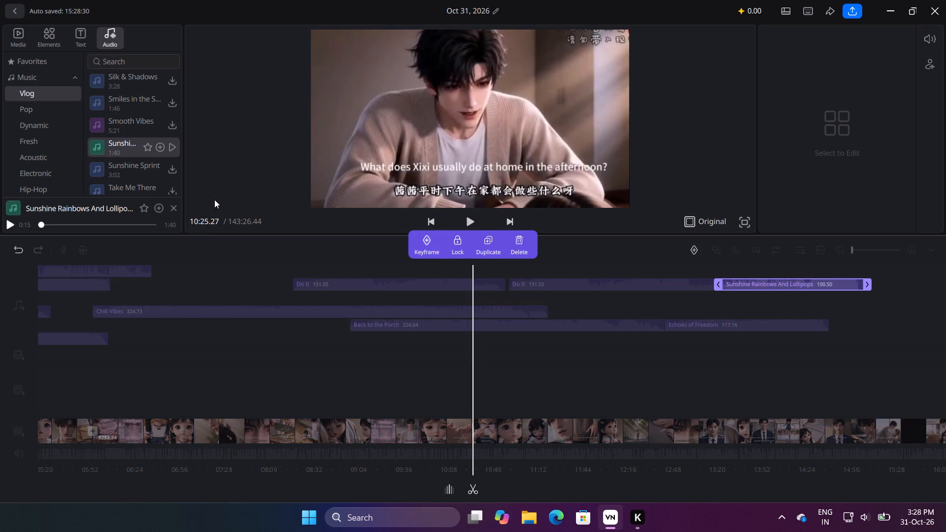
Download the Sunshine Sprint track, add it to the timeline, and place it directly after Sunshine Rainbows And Lollipops on the same audio track.
click(171, 170)
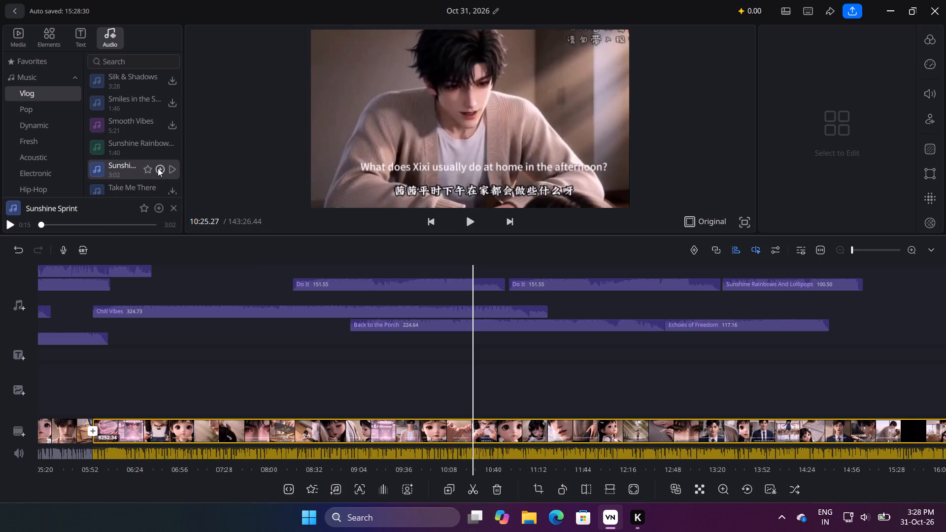
click(158, 168)
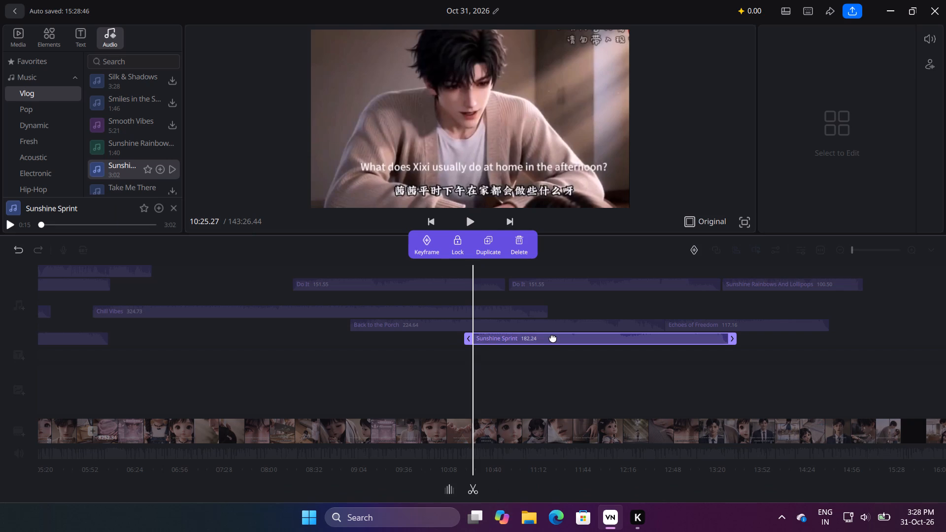
drag(553, 337, 835, 291)
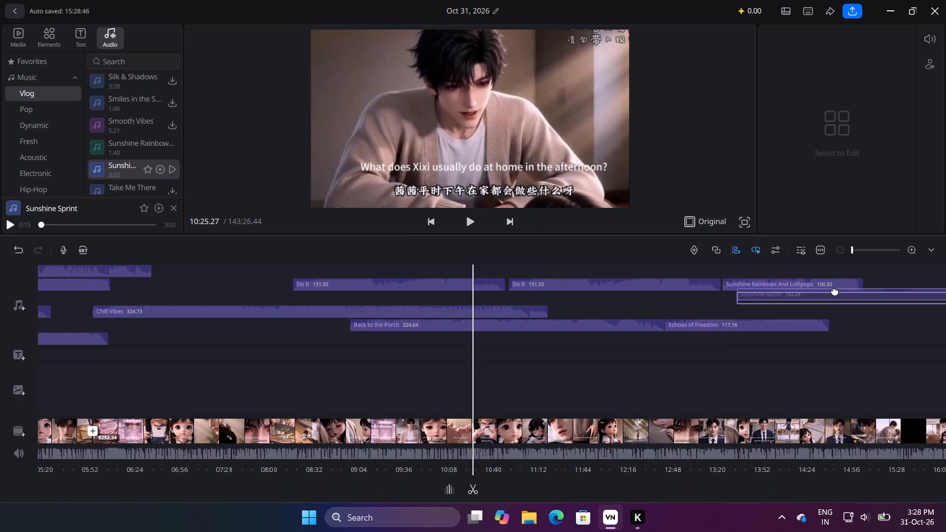
drag(835, 291, 917, 286)
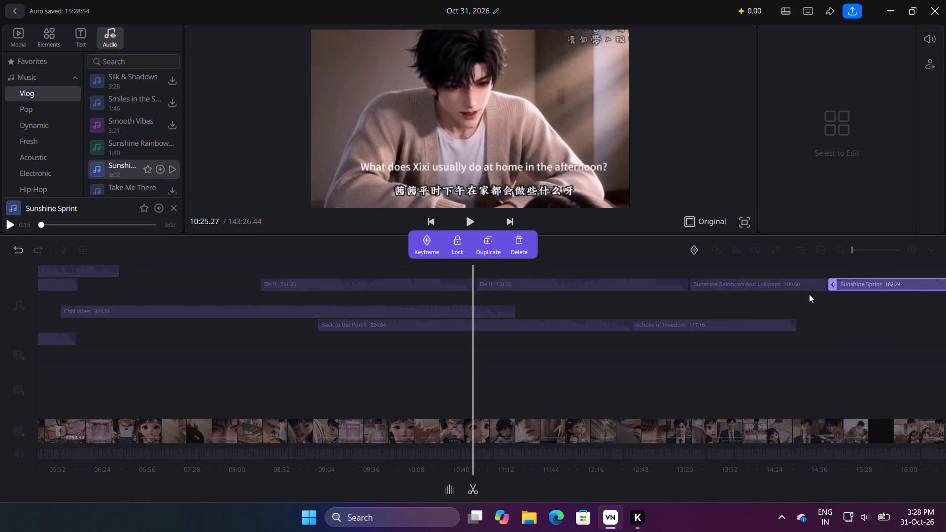
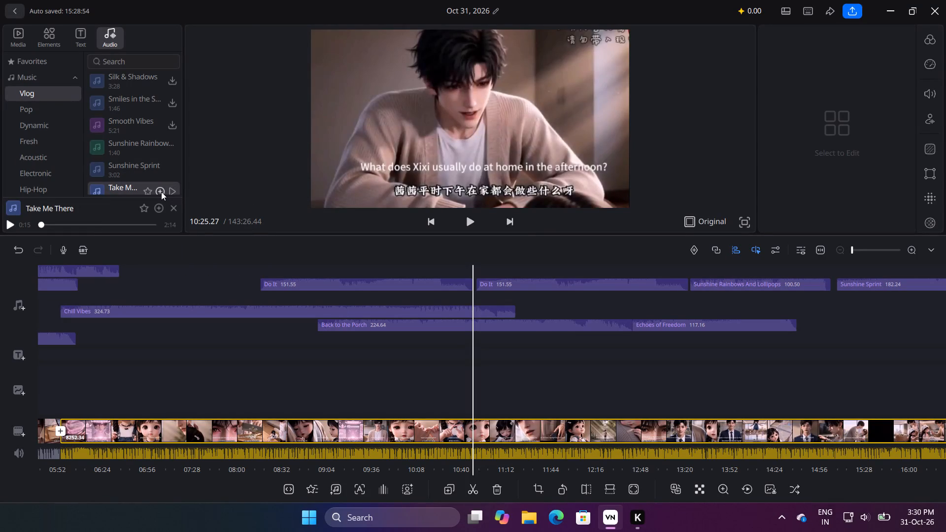
Add the Take Me There track to the timeline and place it directly after Echoes of Freedom on the same audio track.
click(161, 192)
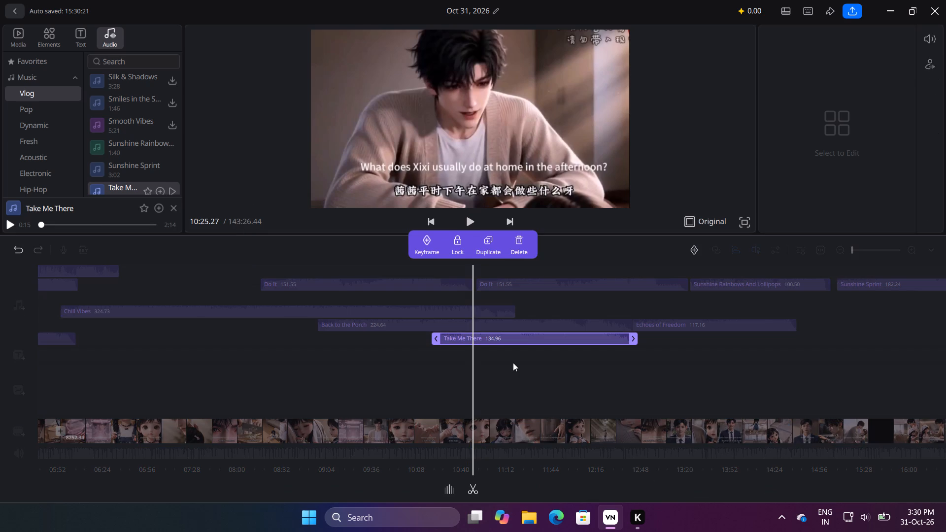
click(521, 335)
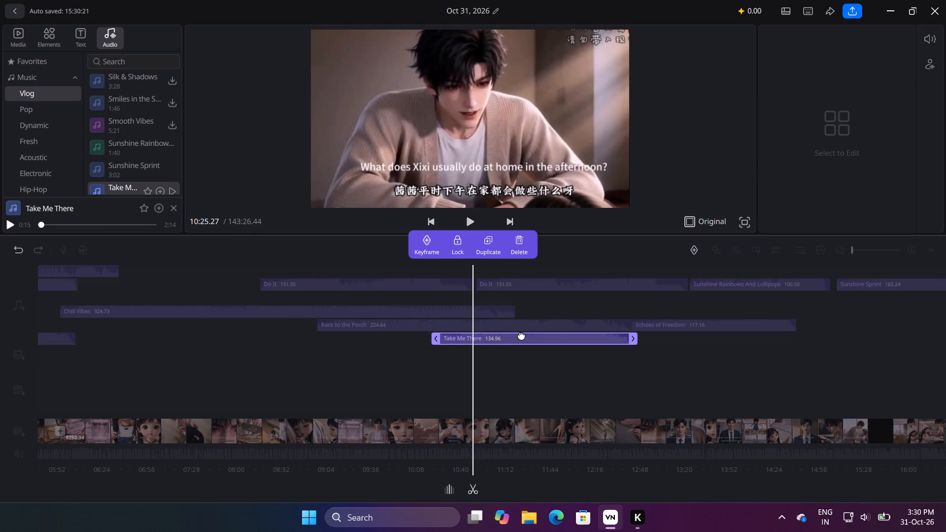
drag(521, 335, 878, 315)
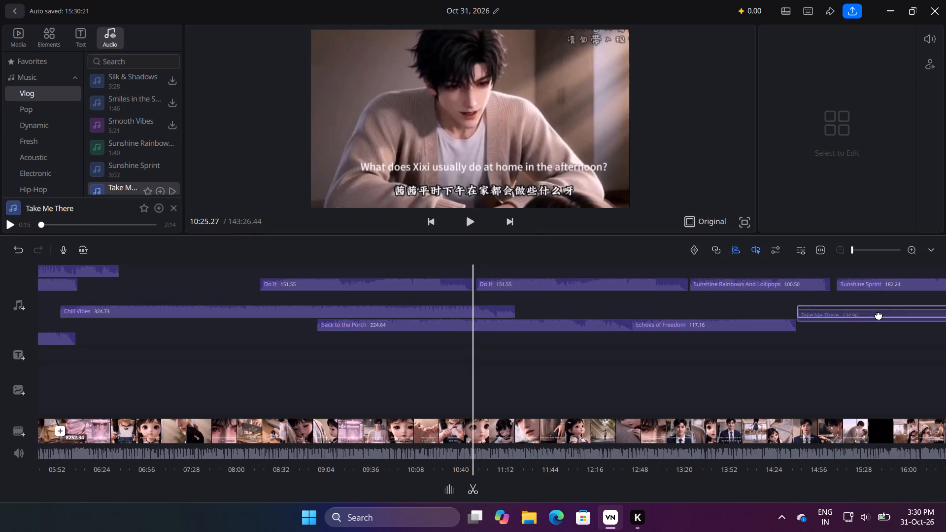
drag(878, 315, 879, 317)
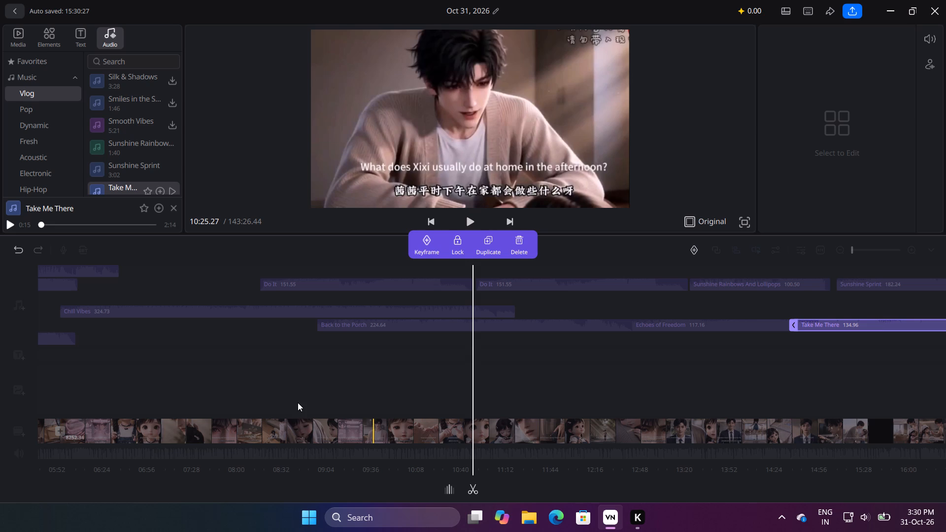
click(189, 378)
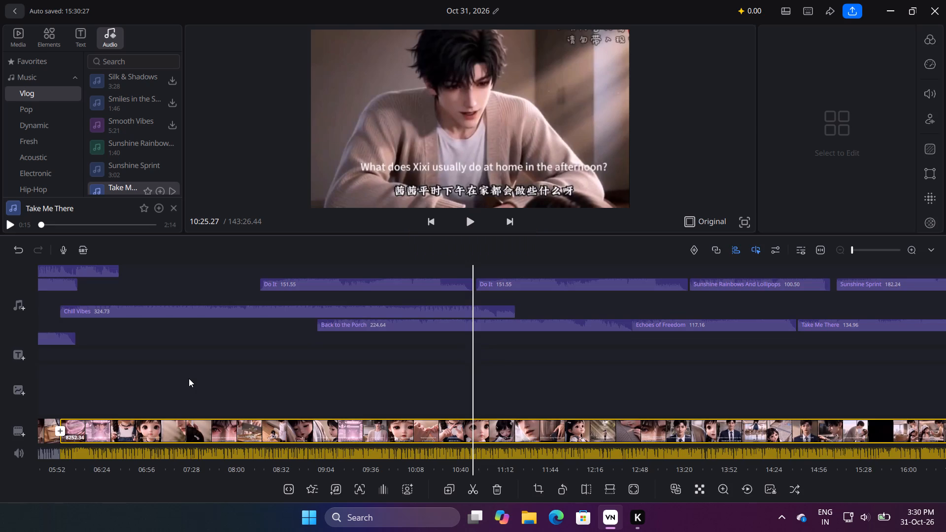
Return to the beginning of the timeline and play the video to review the edit with its layered music.
scroll(189, 378, right, 1)
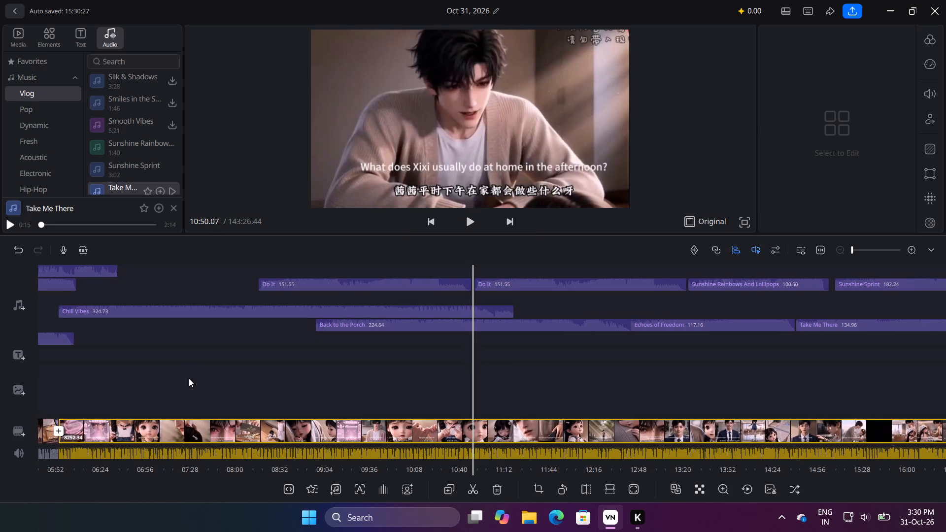
scroll(189, 378, right, 6)
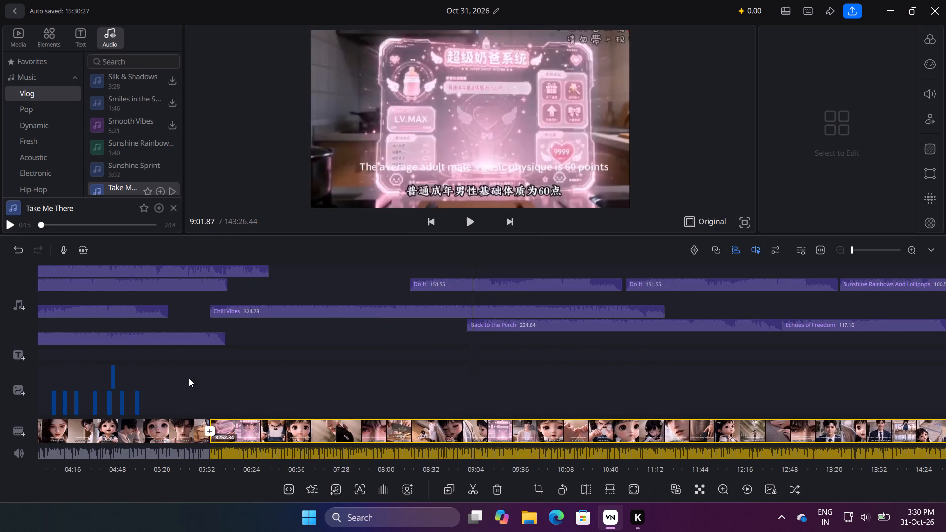
scroll(189, 378, right, 8)
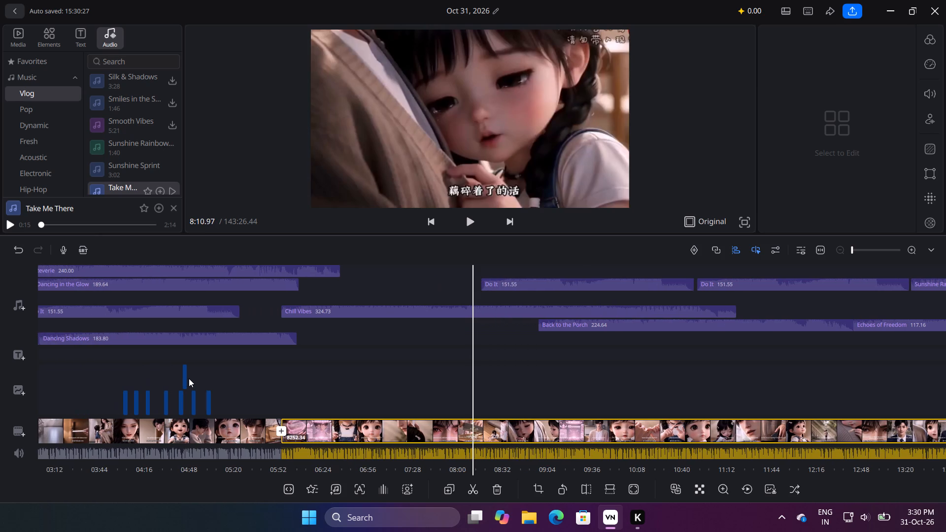
scroll(189, 378, right, 15)
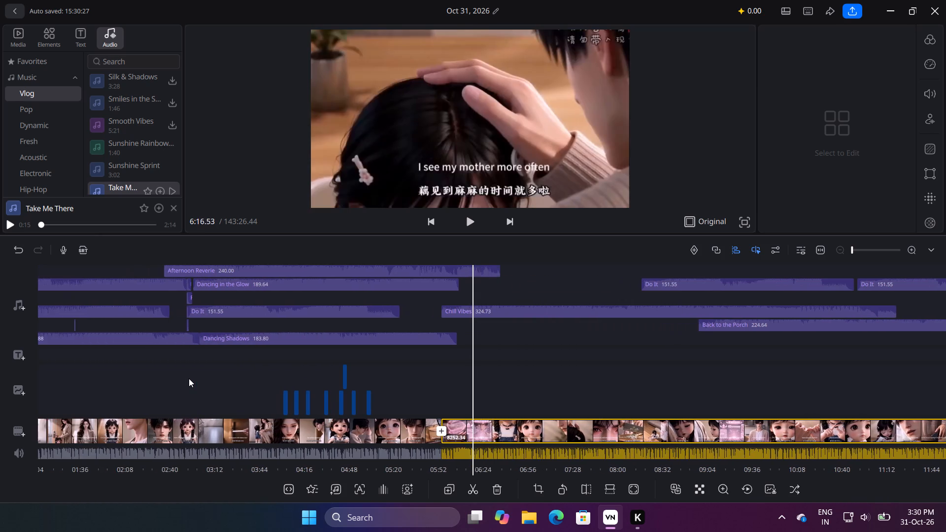
scroll(189, 378, right, 12)
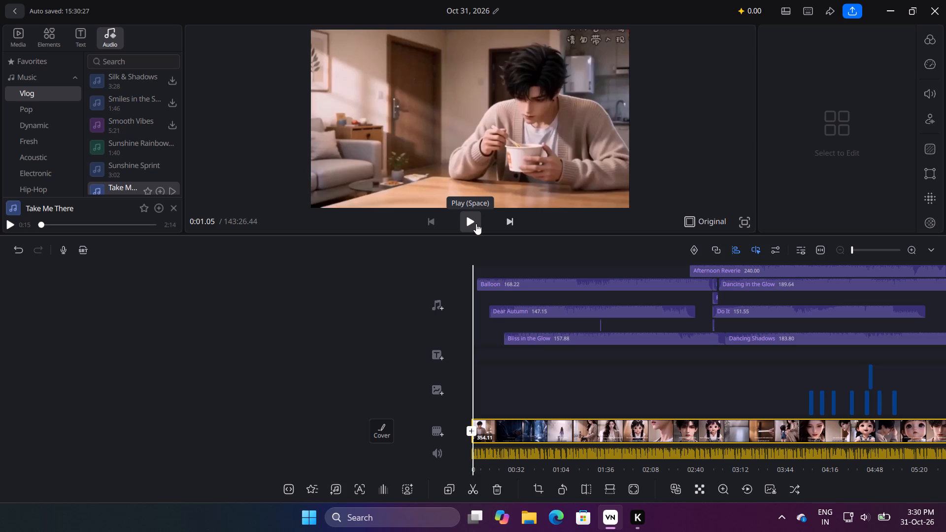
click(476, 224)
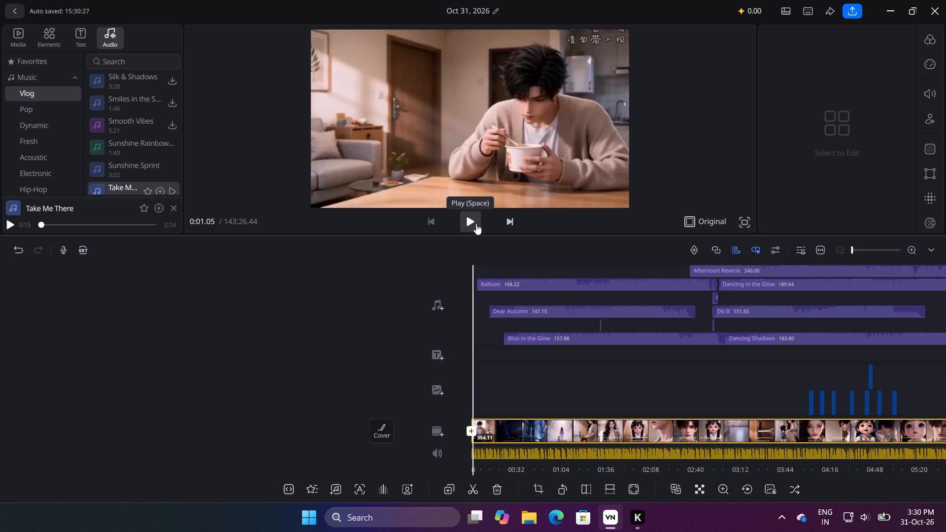
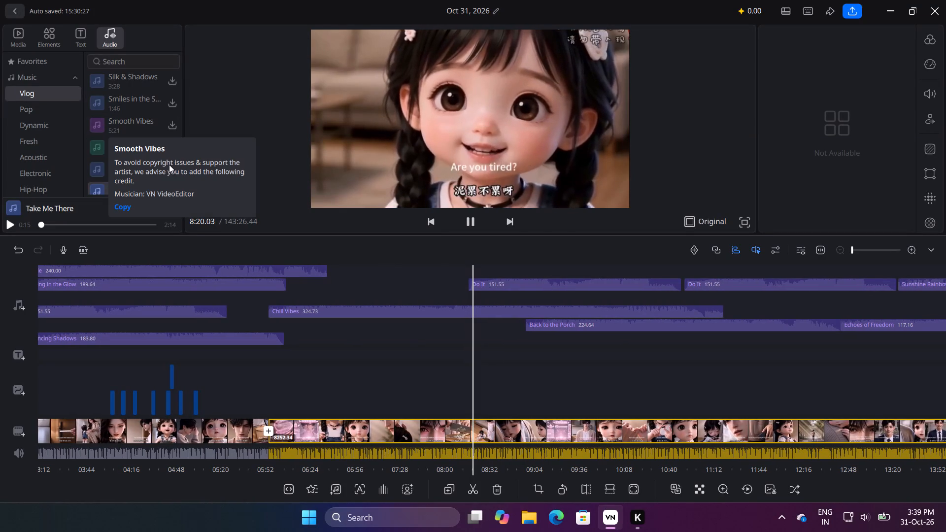
Add the Smooth Vibes track to the timeline and place it directly after Dancing Shadows on the same audio track.
click(169, 128)
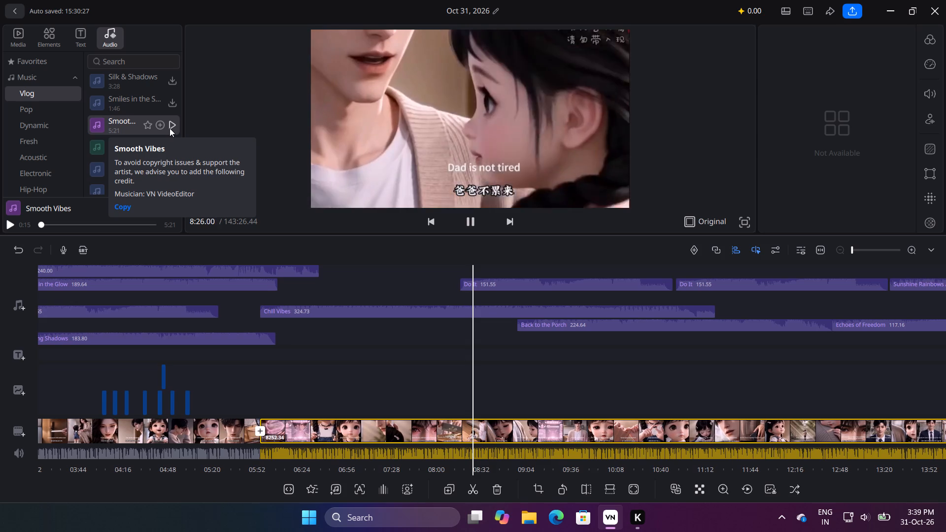
click(157, 126)
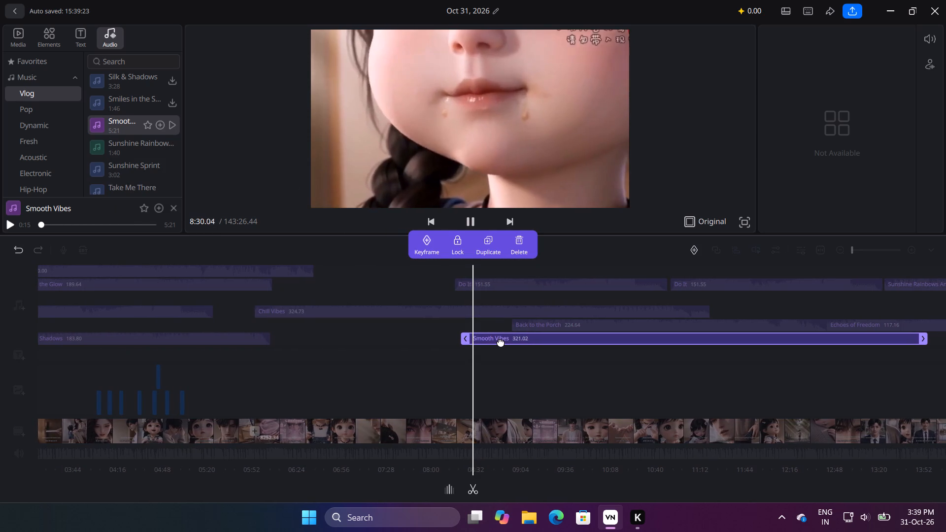
click(501, 342)
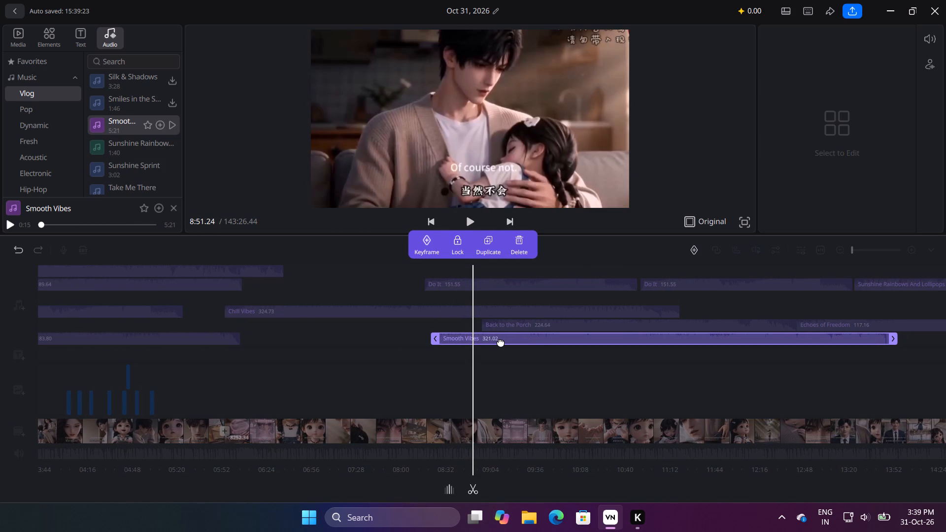
drag(501, 342, 343, 268)
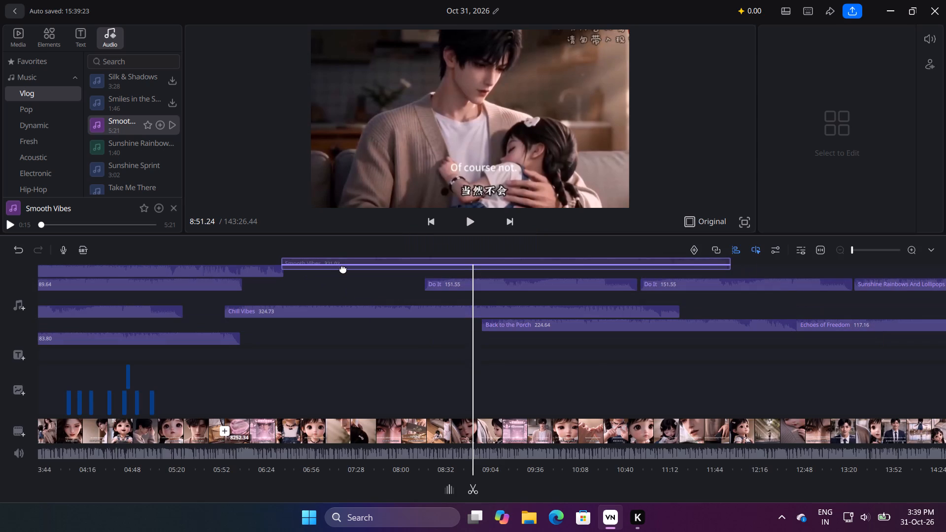
drag(343, 268, 344, 273)
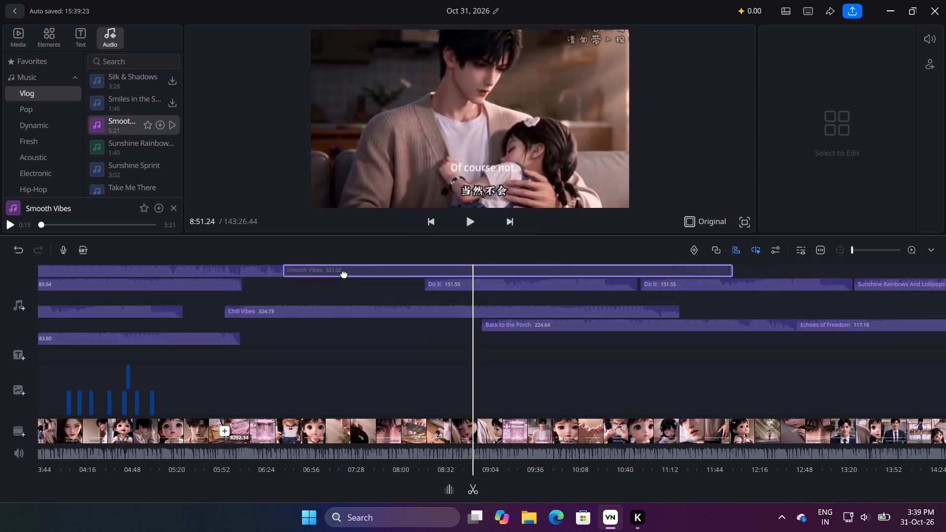
drag(344, 273, 320, 345)
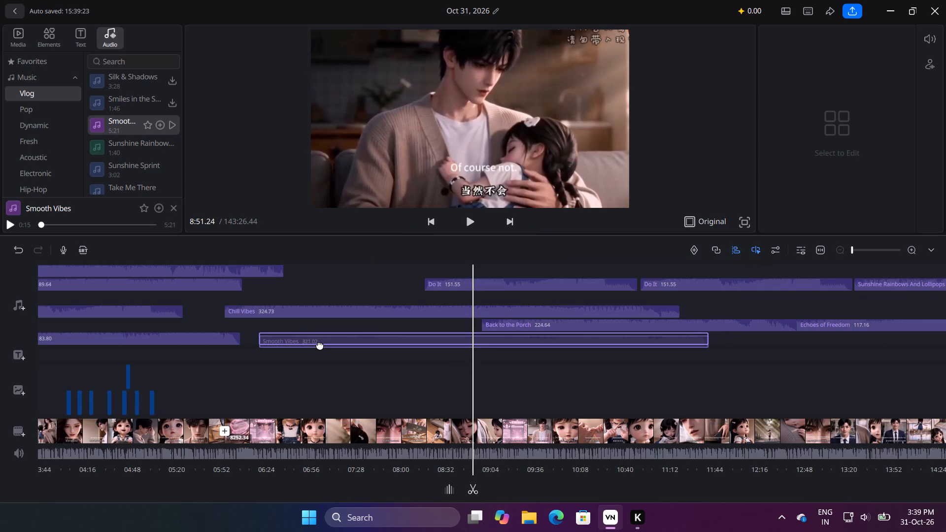
drag(320, 345, 303, 345)
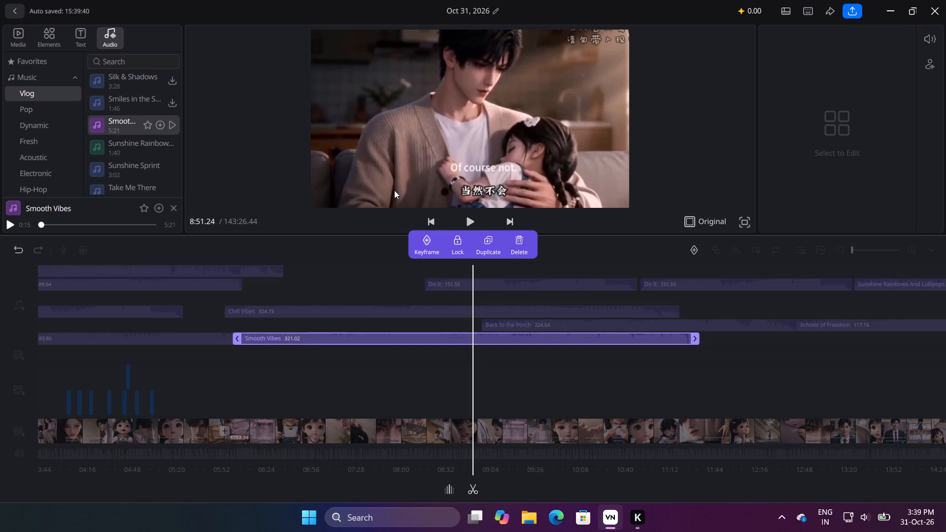
Lock the Smooth Vibes clip on the timeline.
click(449, 246)
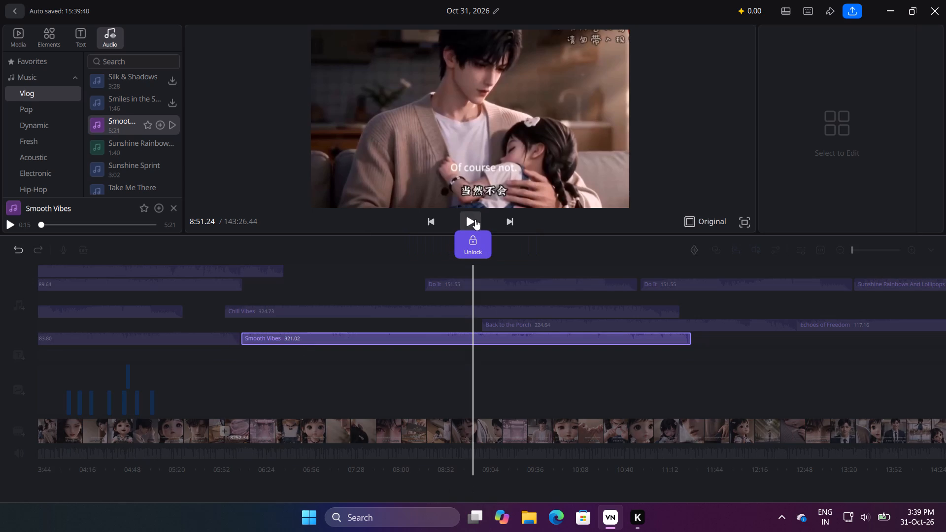
Play the video from about 8:51 to review the edit with Smooth Vibes in place.
click(473, 220)
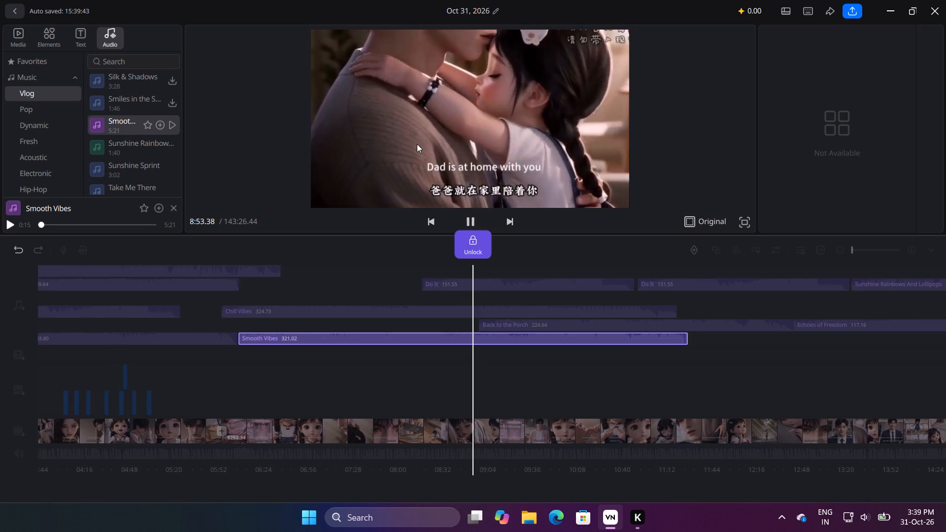
scroll(398, 116, up, 1)
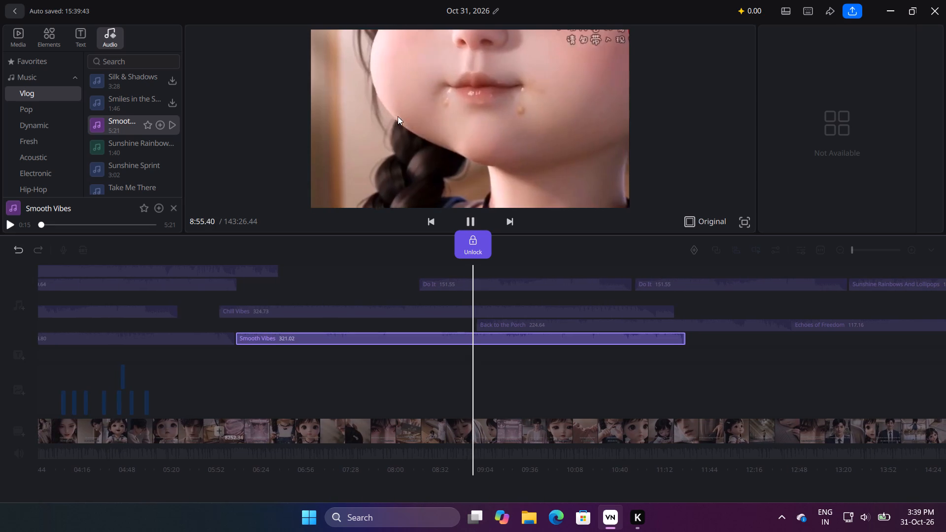
scroll(542, 96, up, 1)
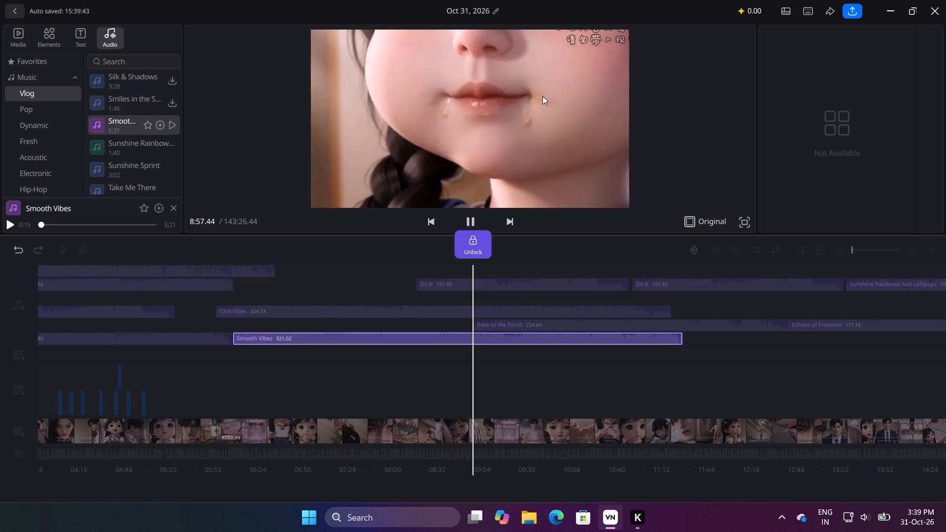
scroll(542, 96, up, 1)
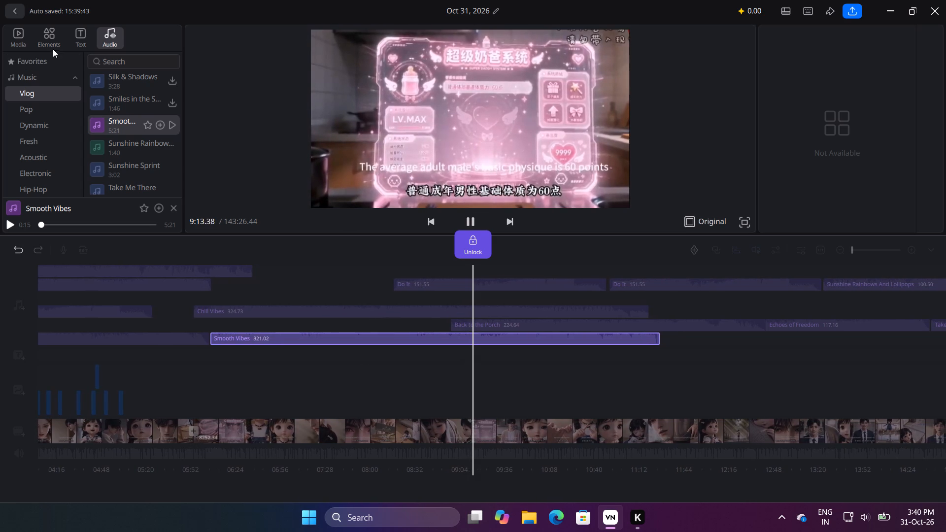
Find the yellow starburst among the Emphasis graphics and add it twice, stacked, at about 9:36 in the video.
click(50, 39)
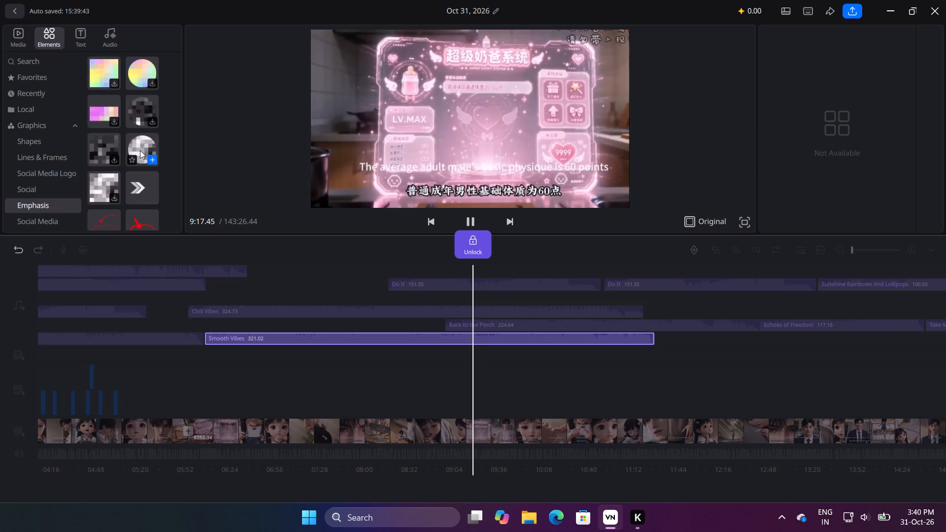
scroll(140, 150, down, 1)
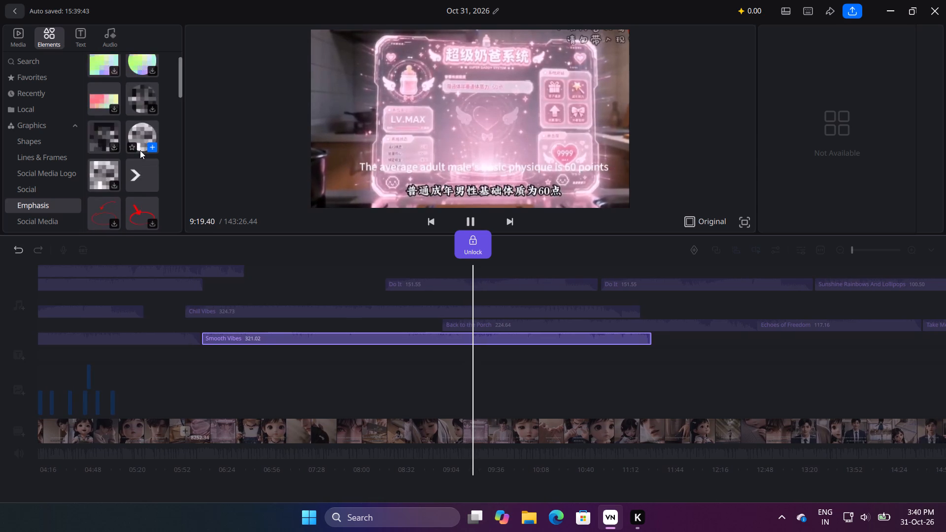
scroll(140, 150, down, 3)
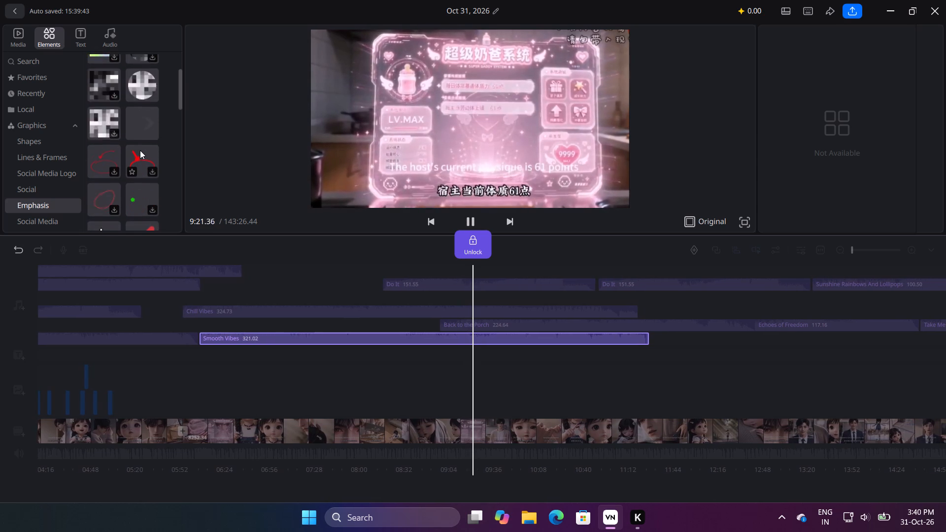
scroll(140, 150, down, 1)
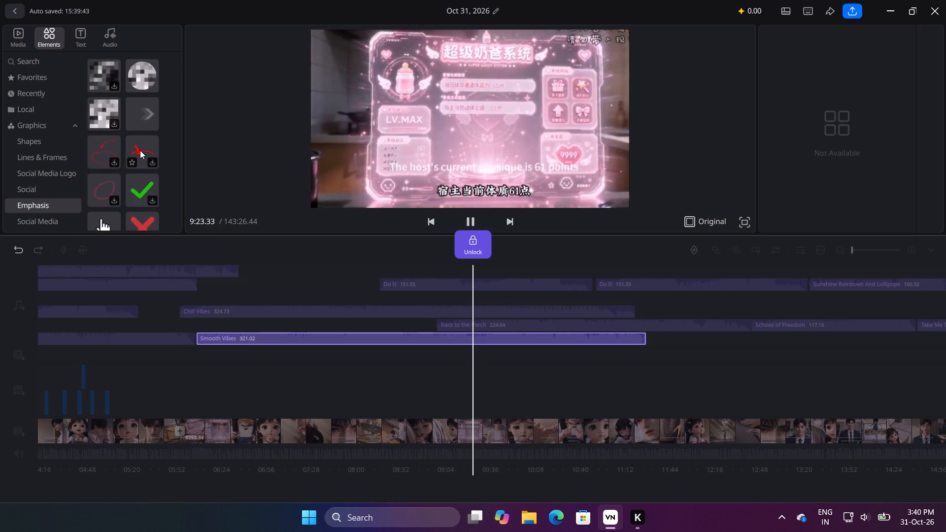
scroll(140, 150, down, 1)
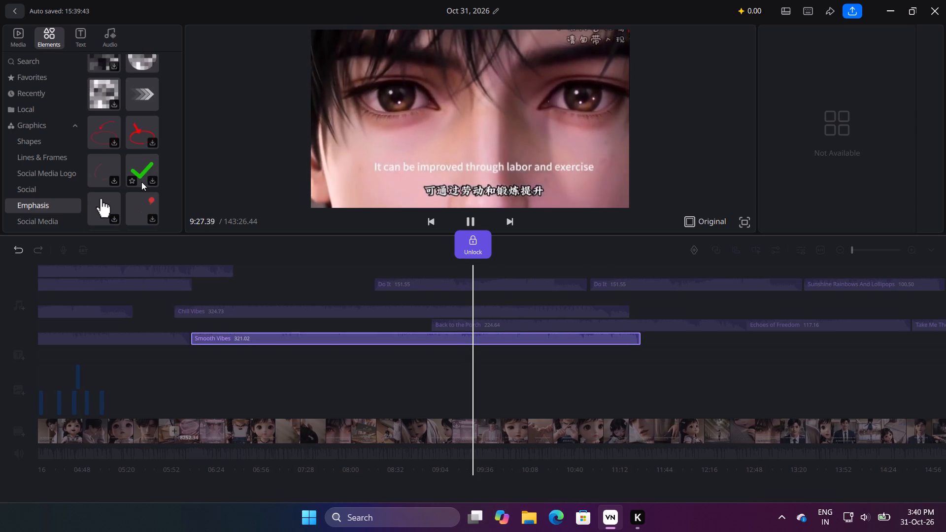
scroll(137, 185, down, 2)
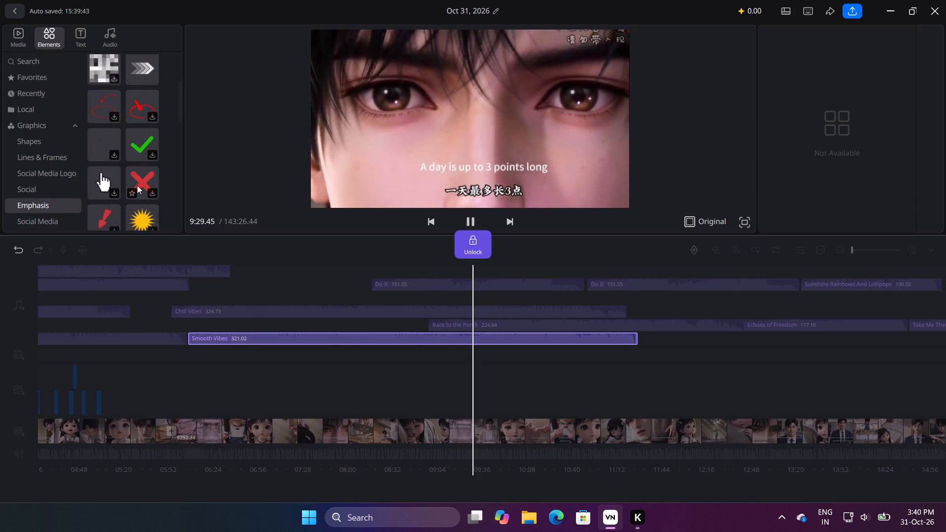
scroll(137, 185, down, 7)
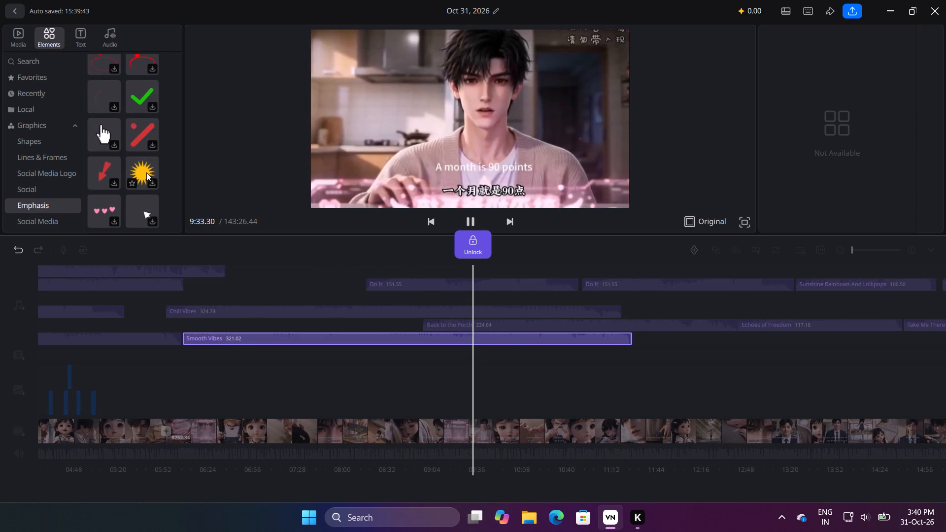
click(146, 172)
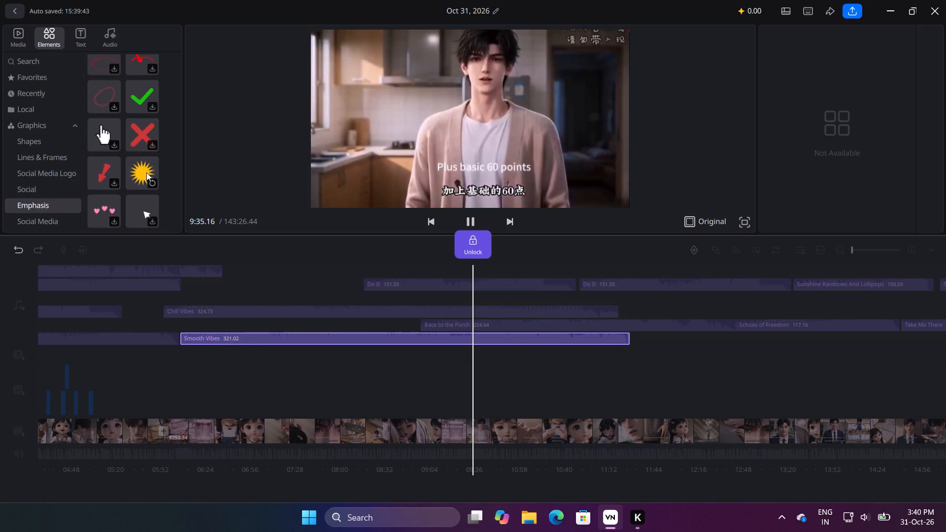
click(149, 184)
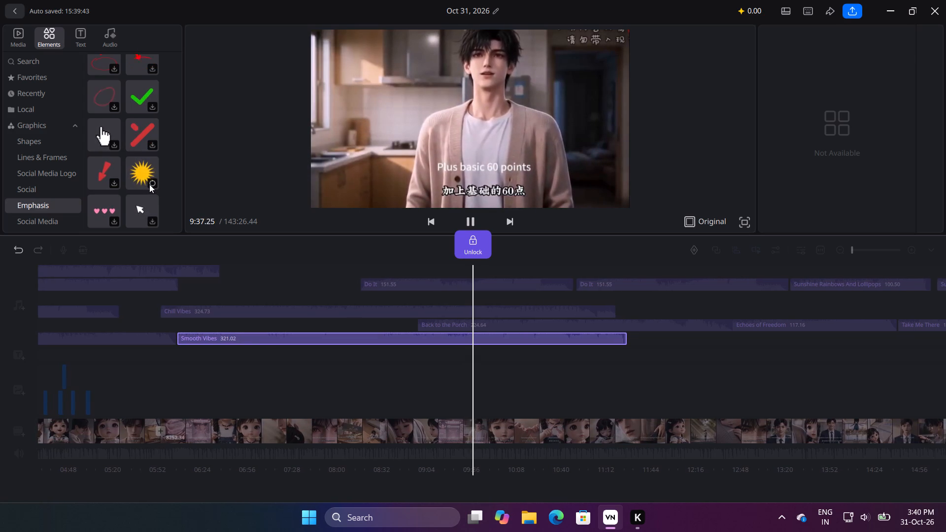
click(139, 169)
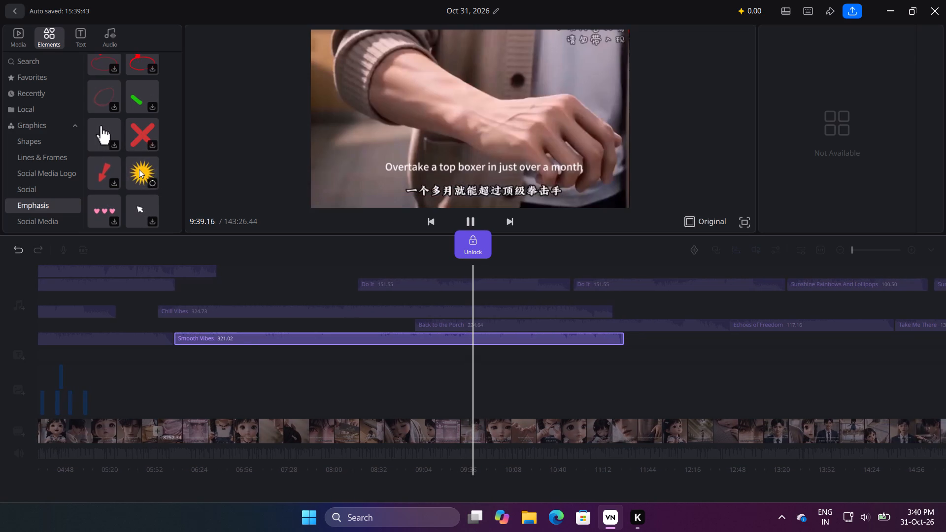
click(139, 169)
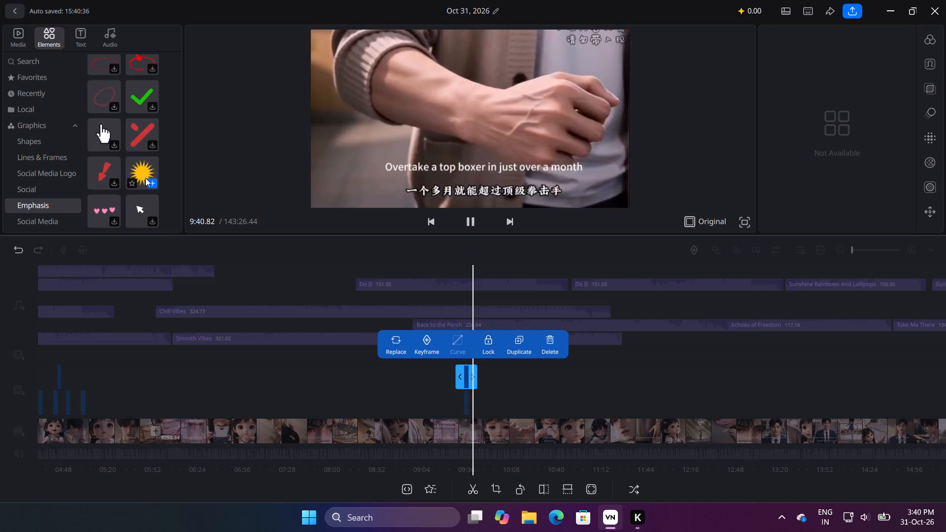
Place two more yellow starburst graphics on the video, at about 9:44 and 9:57.
drag(145, 178, 304, 209)
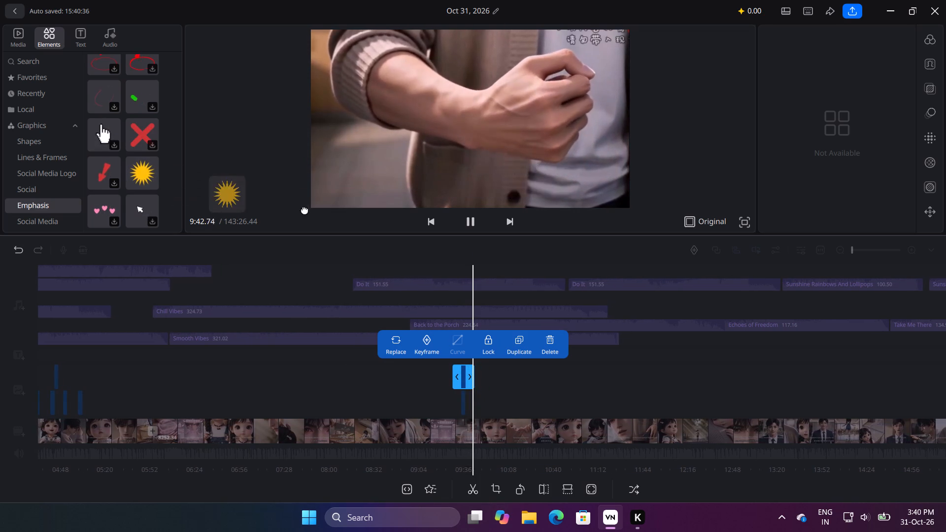
drag(304, 209, 395, 196)
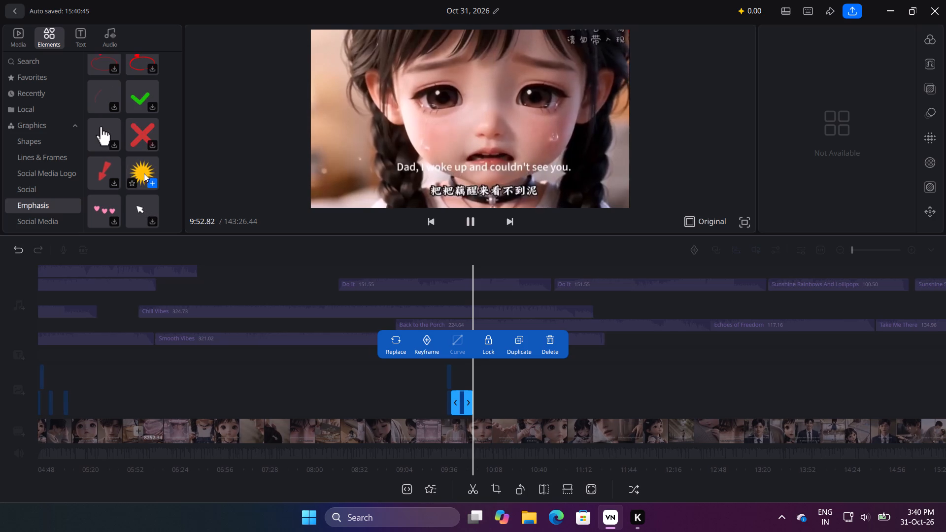
drag(144, 173, 431, 174)
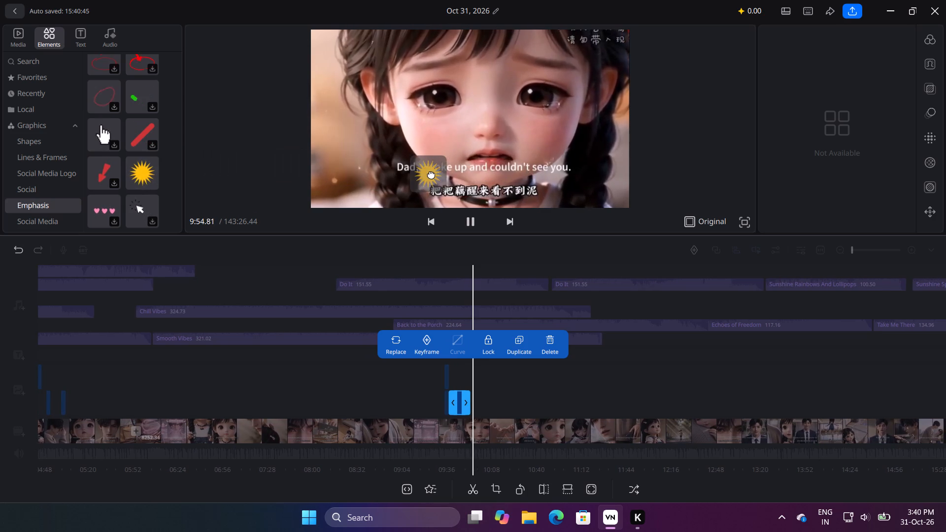
drag(431, 174, 410, 170)
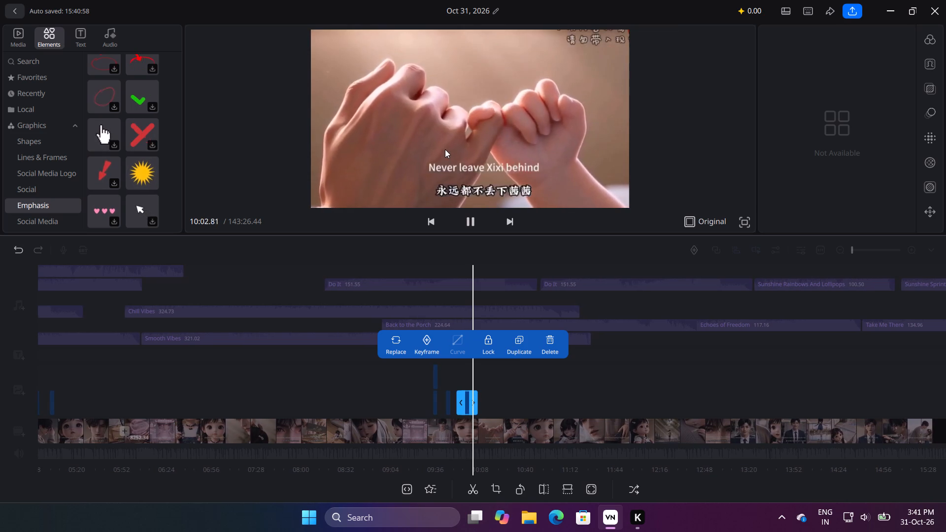
Pause at 10:05, add the white chevron arrow Emphasis graphic, and move it down over the subtitles near the picture's lower centre.
click(471, 220)
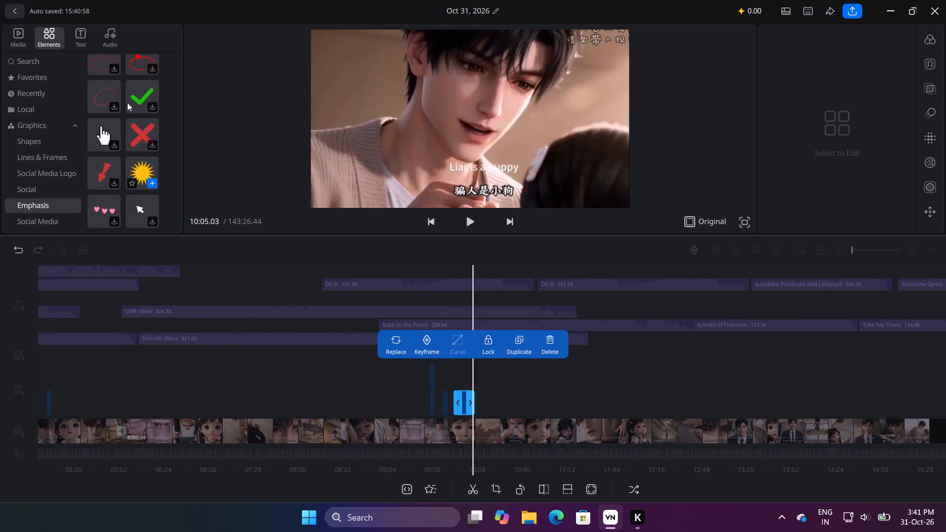
scroll(131, 80, up, 4)
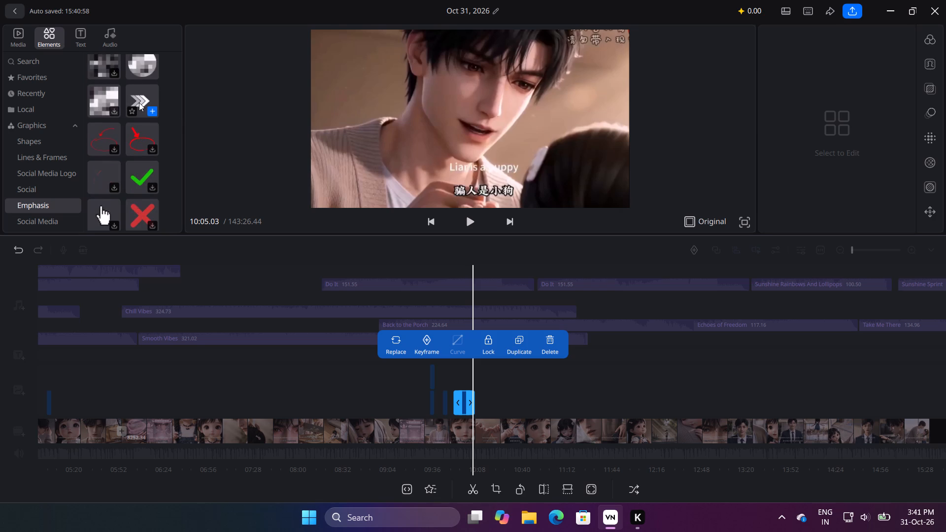
click(139, 102)
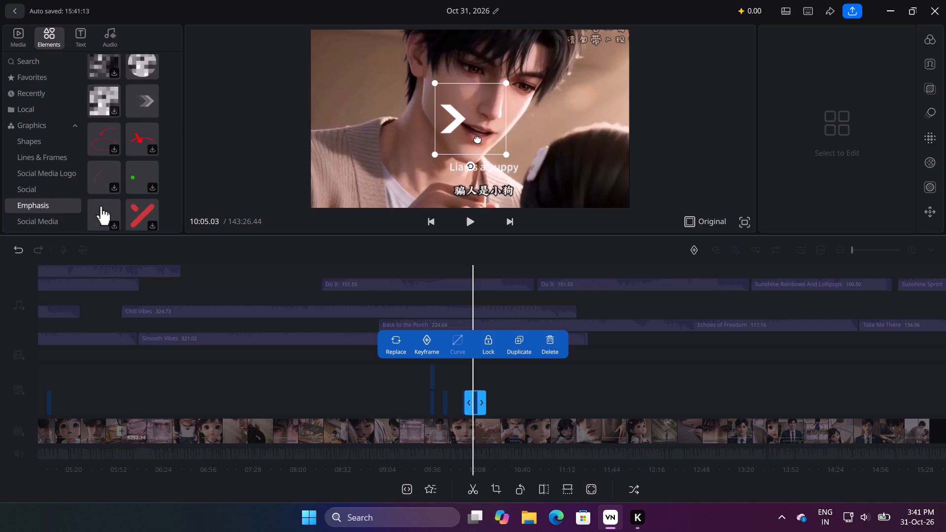
drag(477, 138, 484, 180)
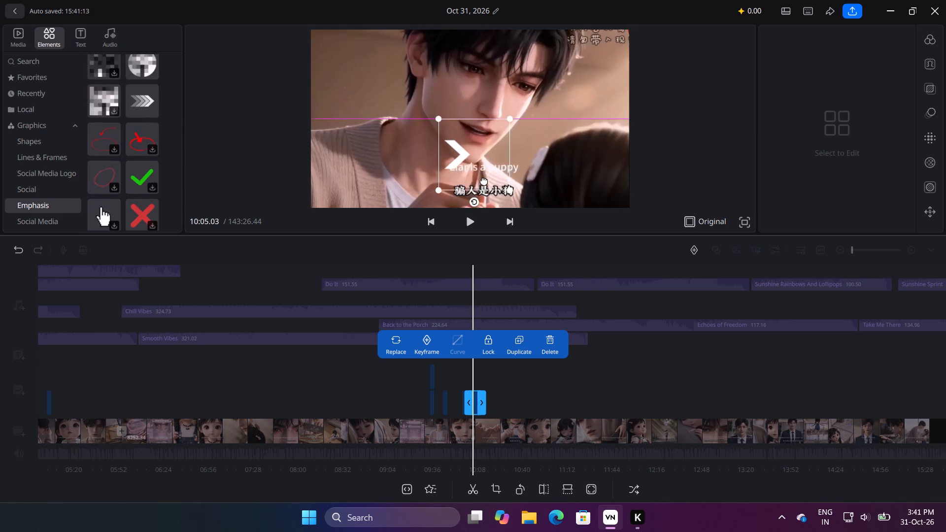
drag(484, 180, 486, 187)
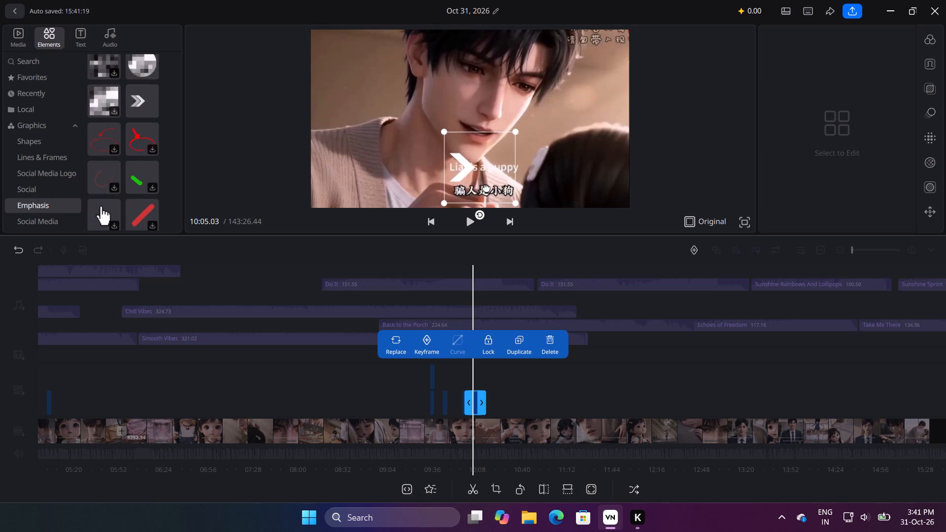
click(496, 158)
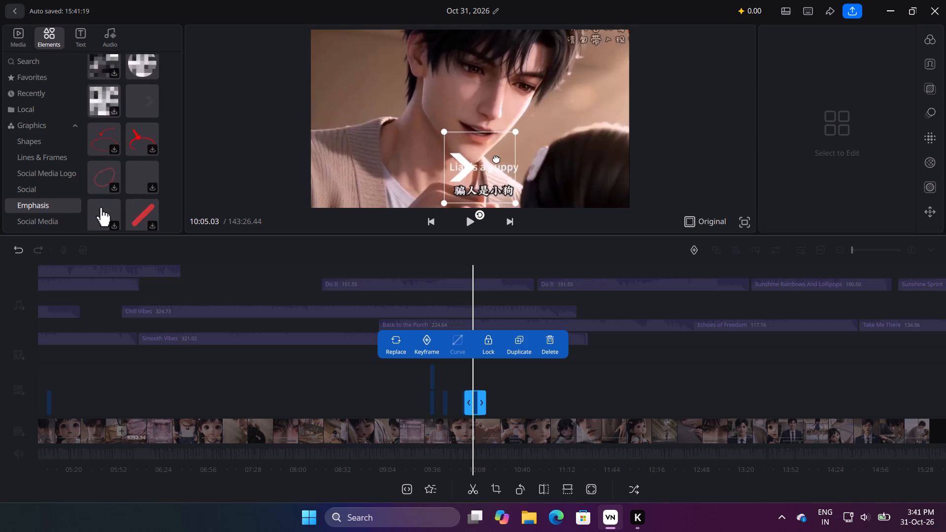
click(496, 158)
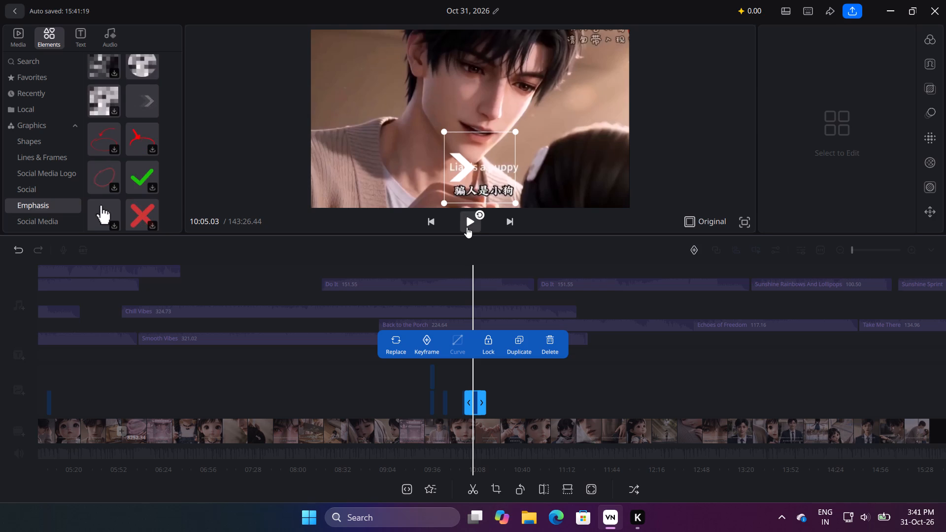
Play the video from 10:05 to review the added arrow graphic.
click(467, 223)
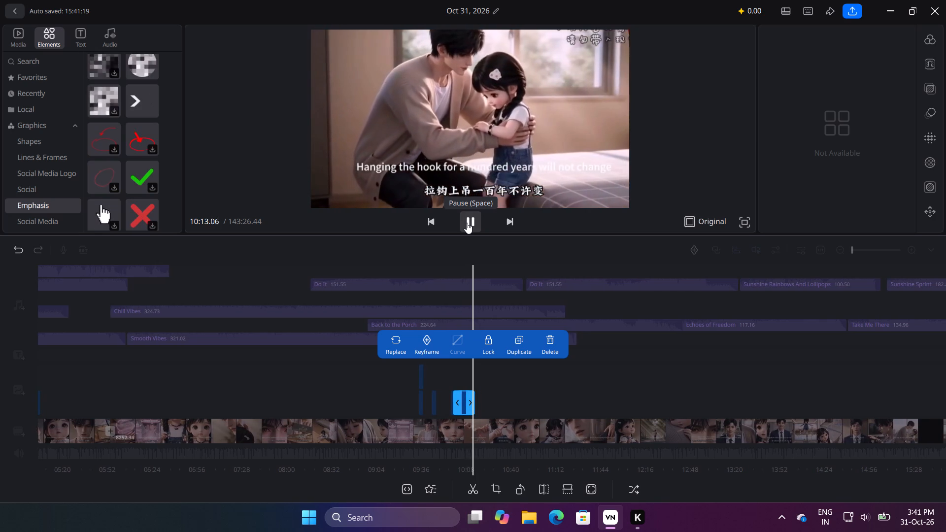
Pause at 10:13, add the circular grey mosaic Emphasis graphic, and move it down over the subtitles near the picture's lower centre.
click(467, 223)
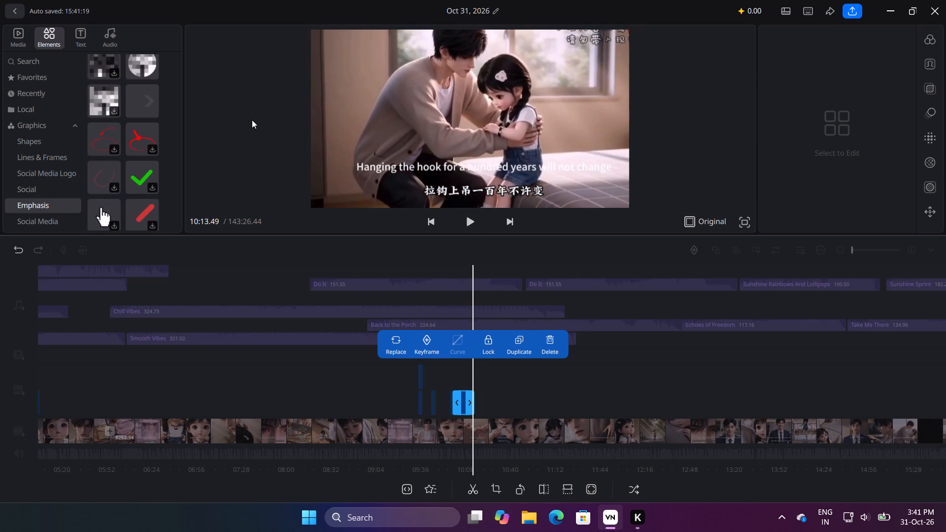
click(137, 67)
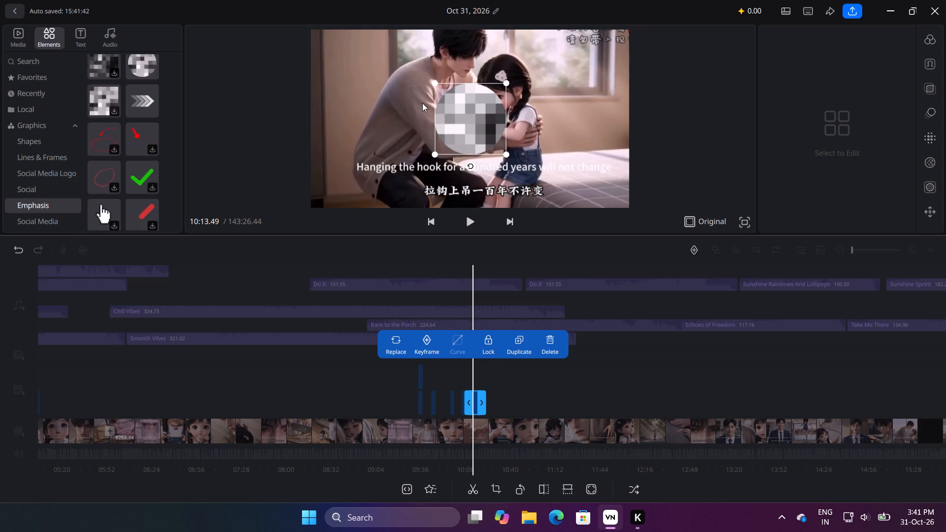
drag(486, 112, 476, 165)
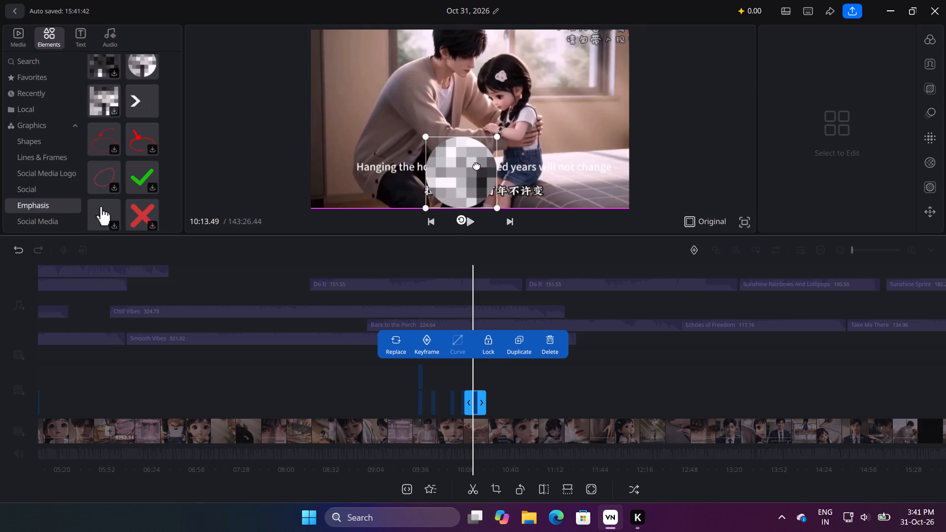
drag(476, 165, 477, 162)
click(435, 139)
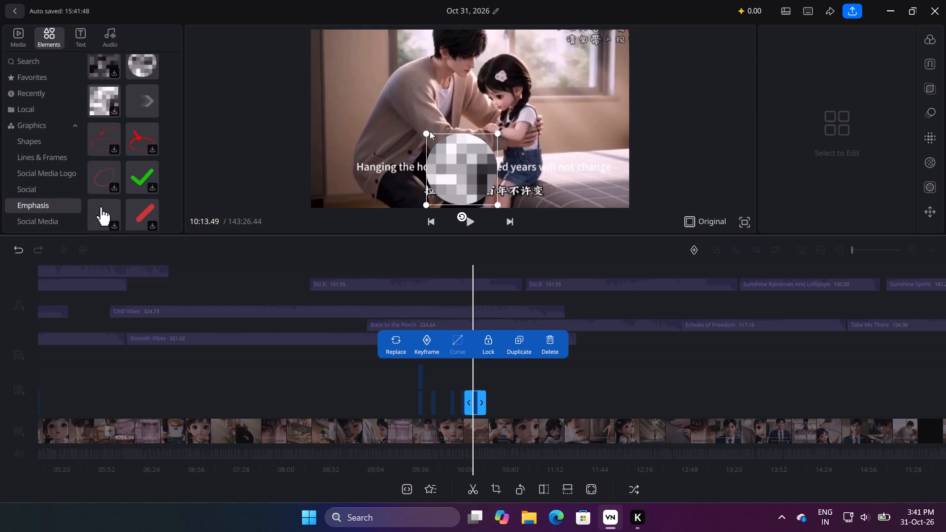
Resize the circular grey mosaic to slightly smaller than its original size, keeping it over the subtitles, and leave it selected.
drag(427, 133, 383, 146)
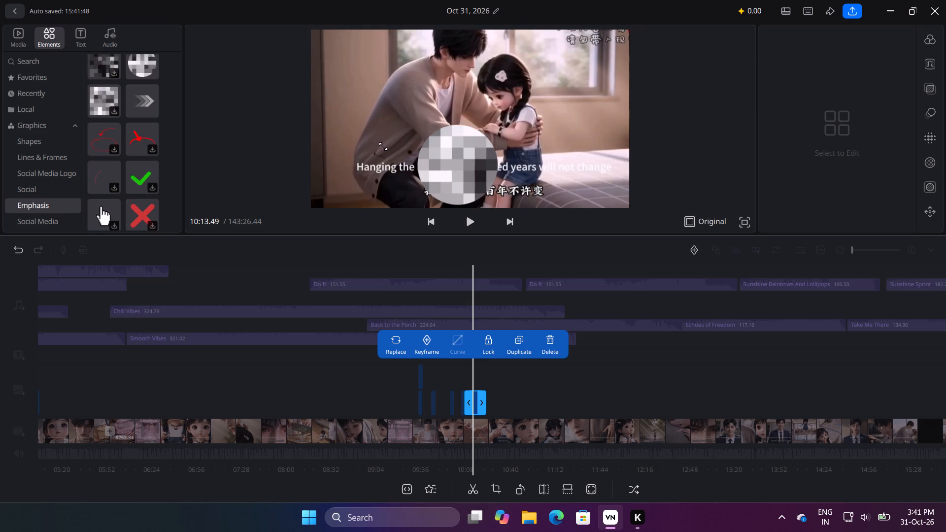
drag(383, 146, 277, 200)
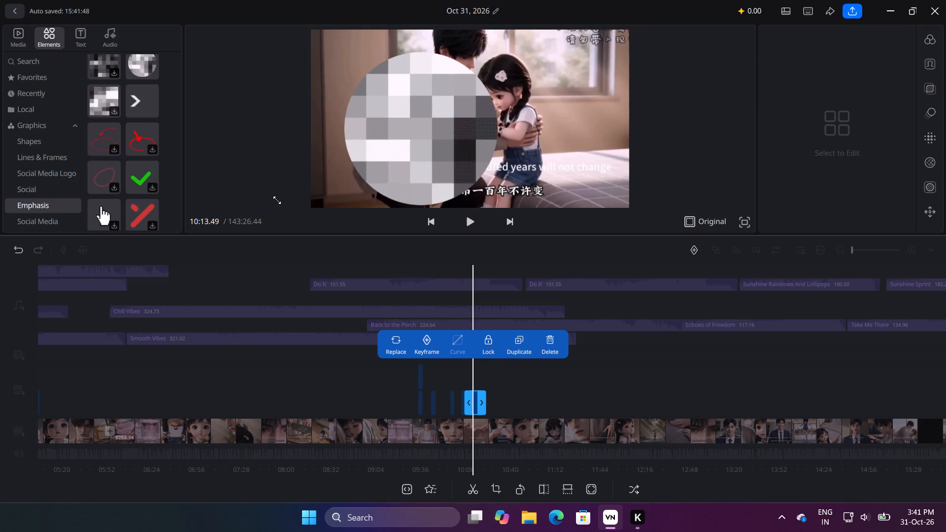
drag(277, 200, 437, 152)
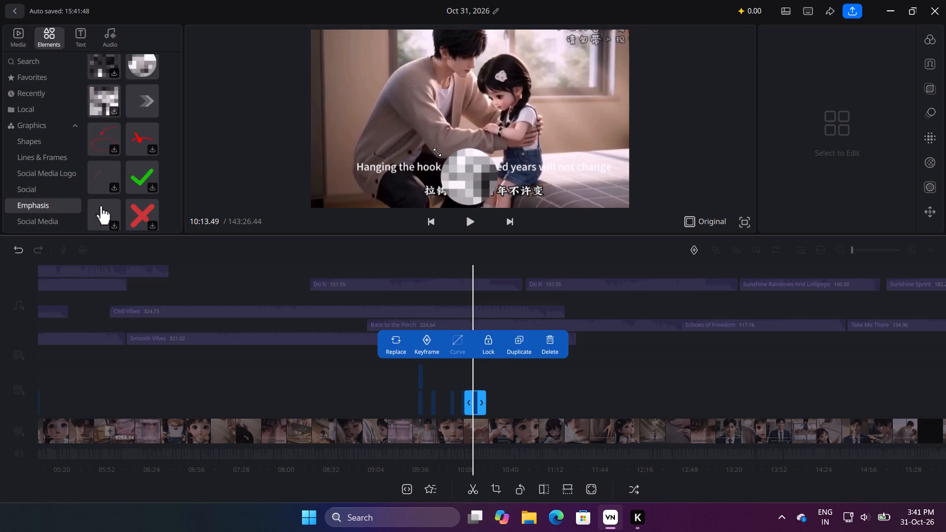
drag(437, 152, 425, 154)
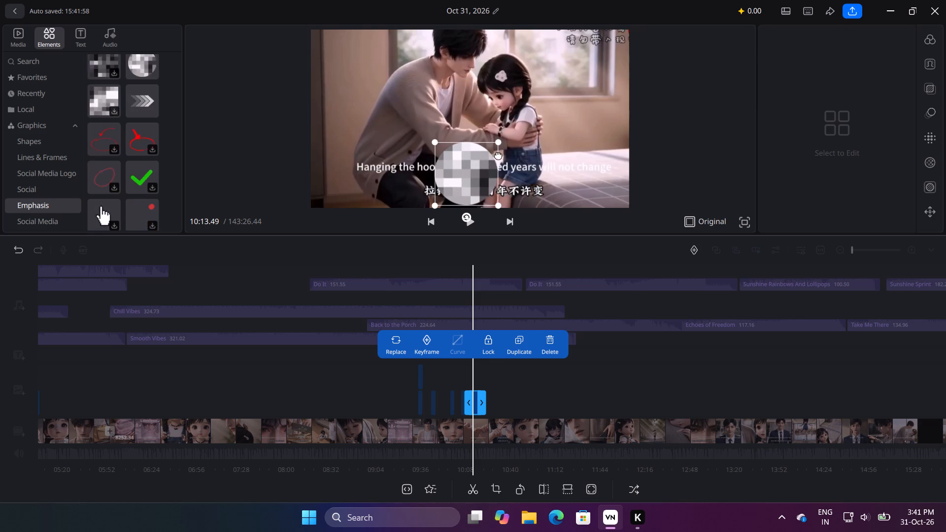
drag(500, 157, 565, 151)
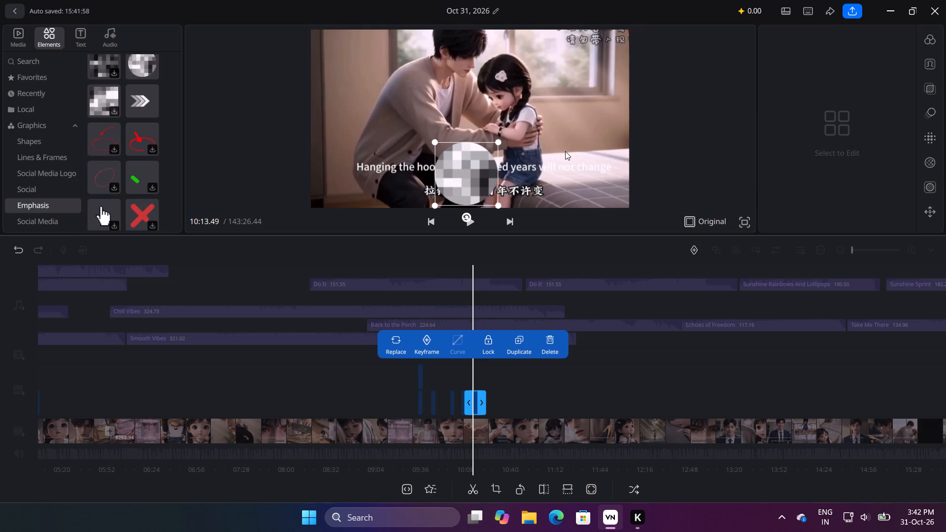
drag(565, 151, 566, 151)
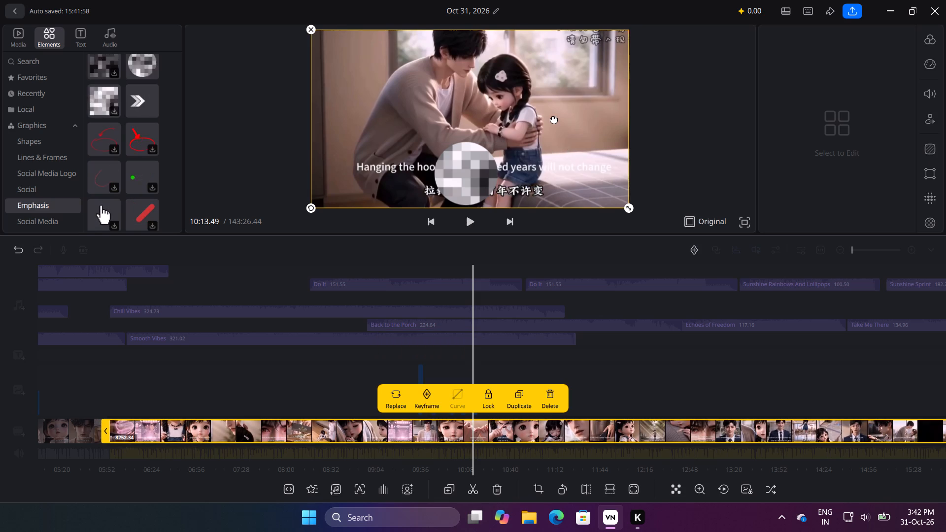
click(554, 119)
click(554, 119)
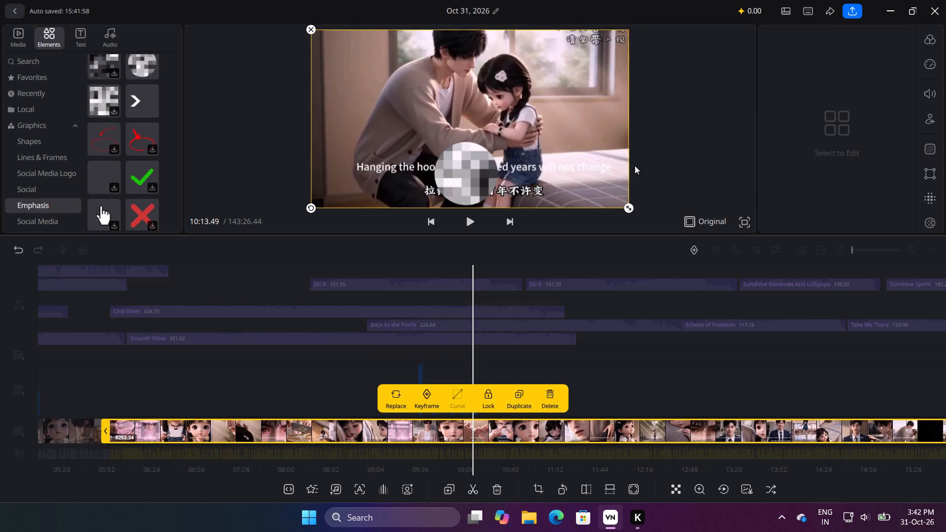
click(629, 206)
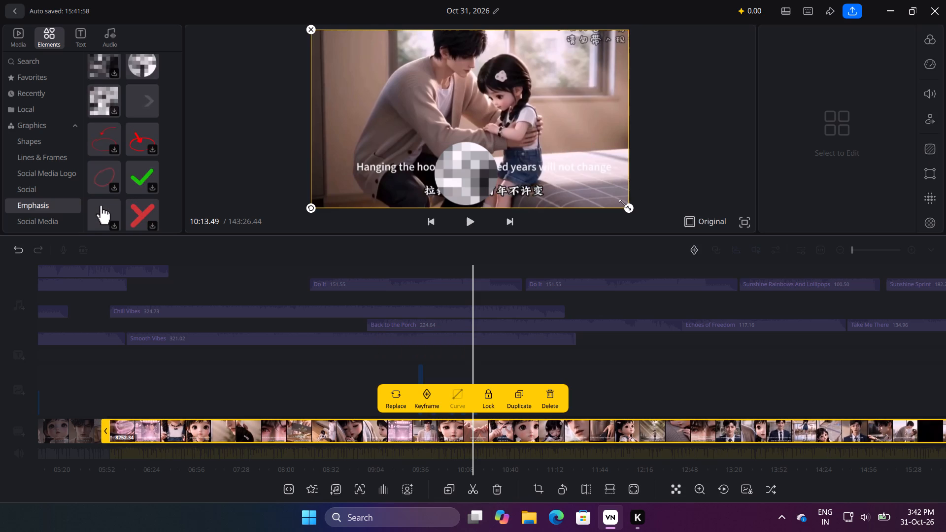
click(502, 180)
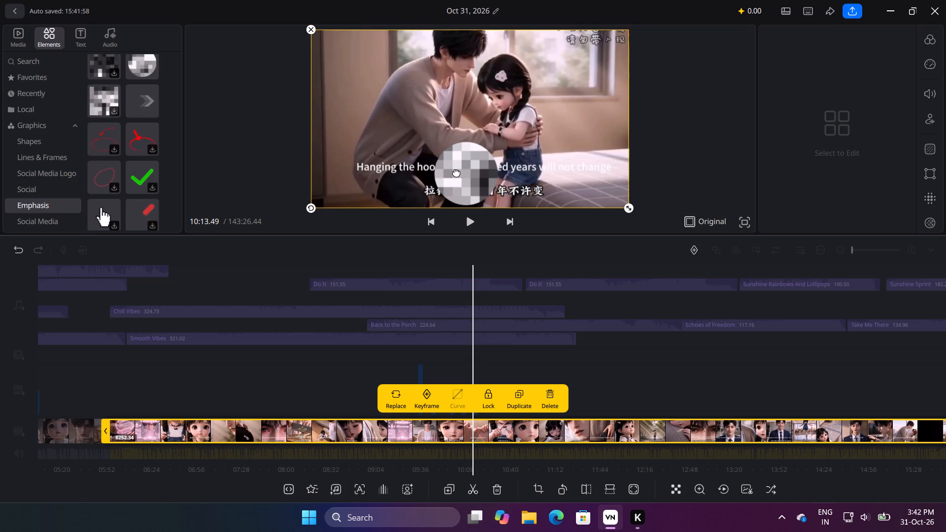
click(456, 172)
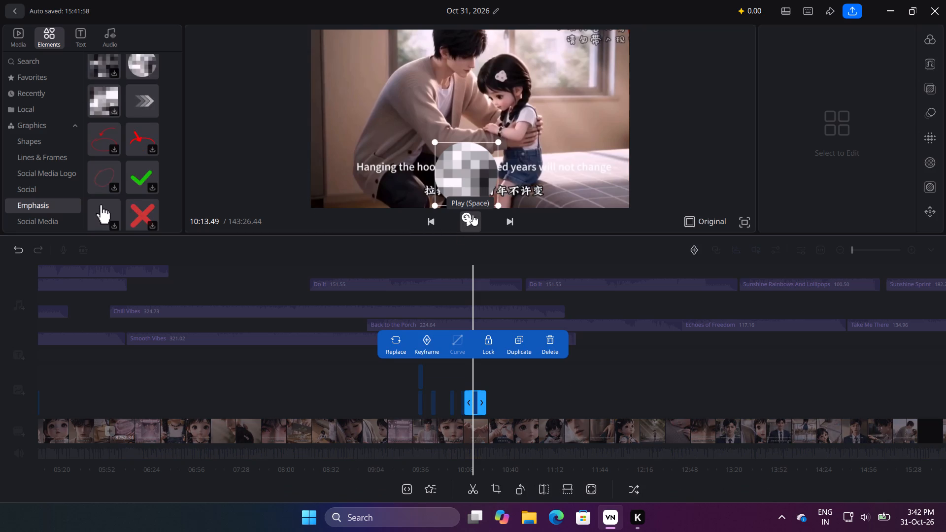
Play the video on from 10:13 while looking through the Emphasis graphics for another one to add.
click(467, 218)
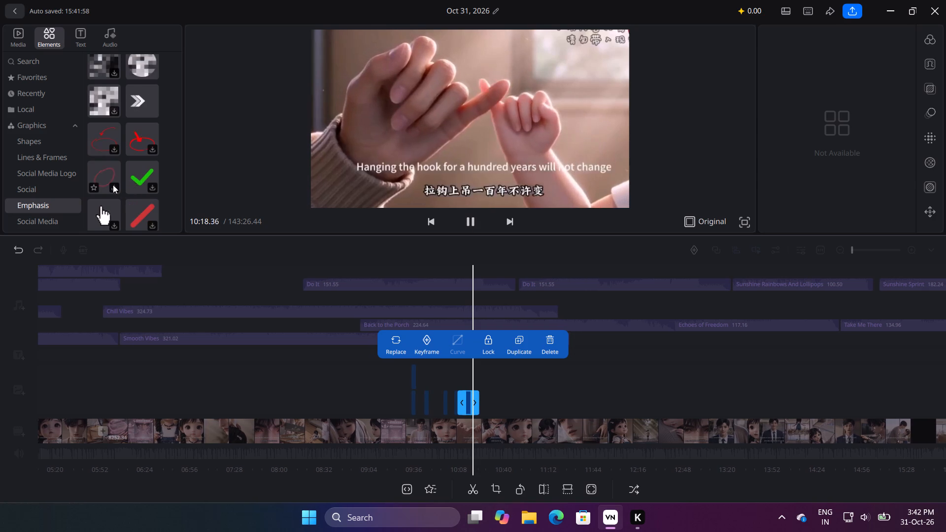
scroll(122, 158, up, 3)
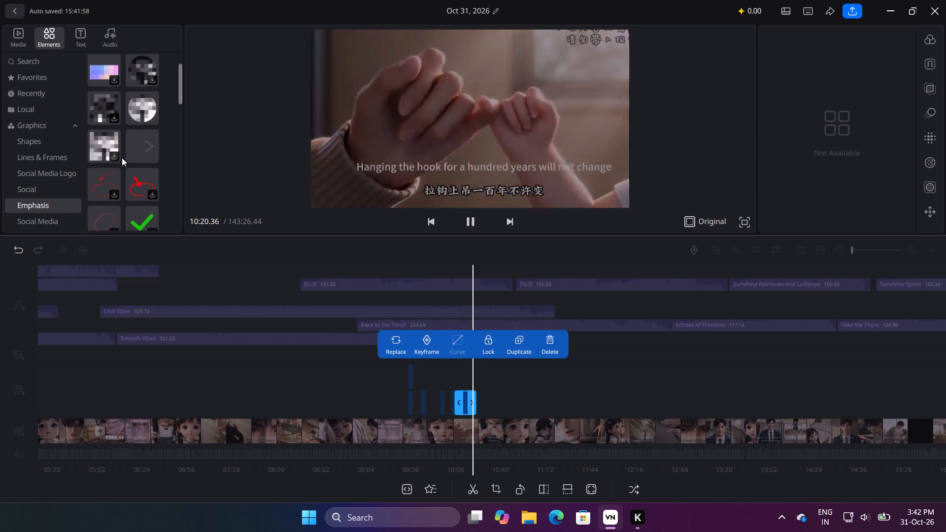
scroll(122, 158, up, 3)
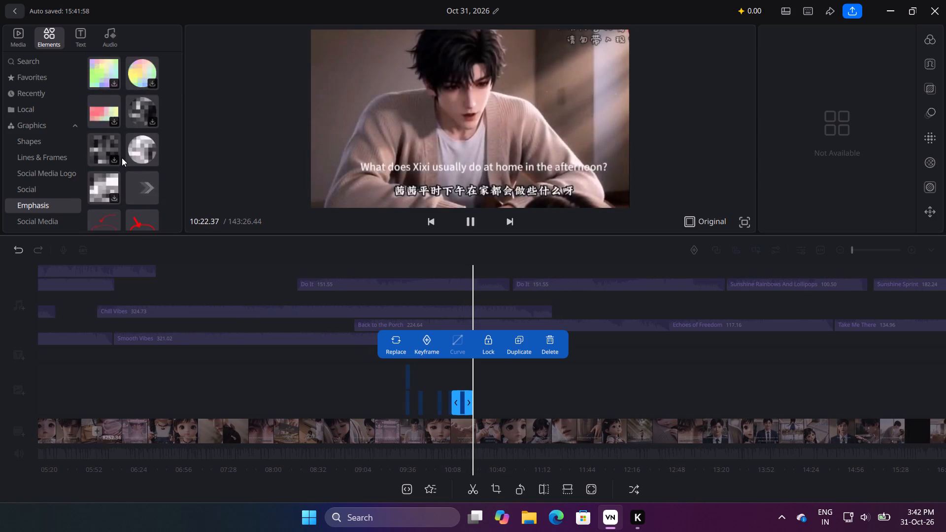
scroll(122, 158, down, 5)
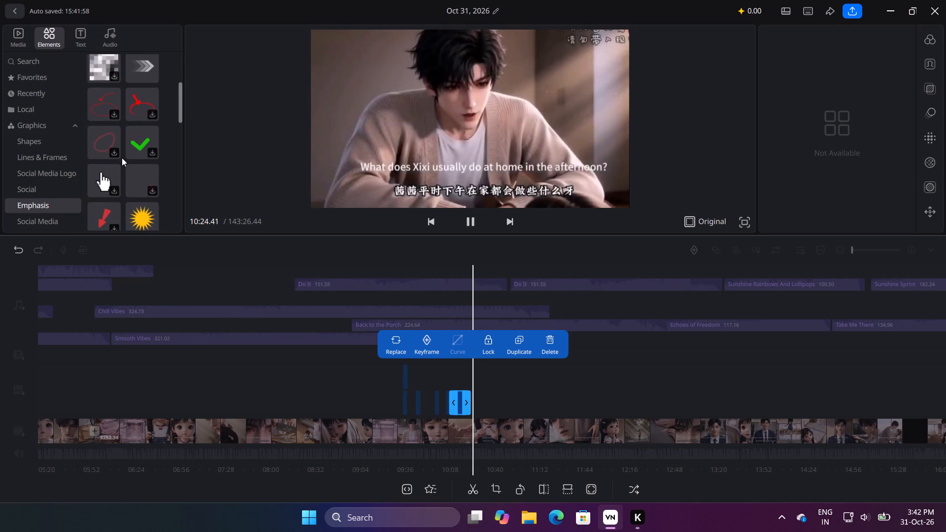
scroll(122, 158, down, 5)
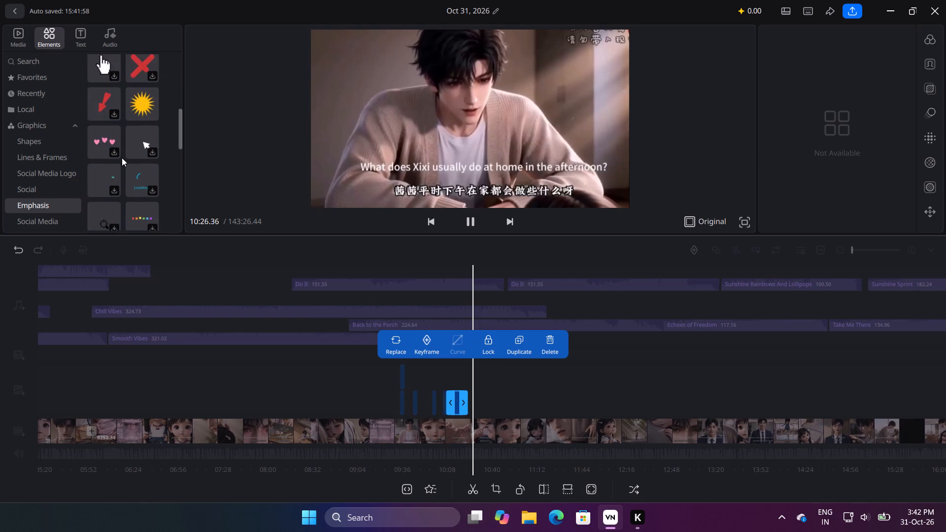
scroll(122, 158, down, 3)
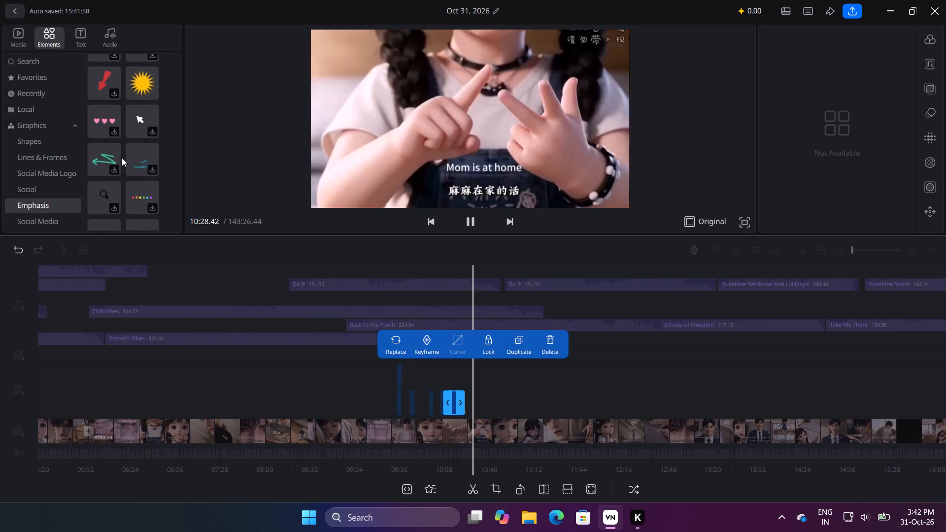
scroll(122, 158, up, 5)
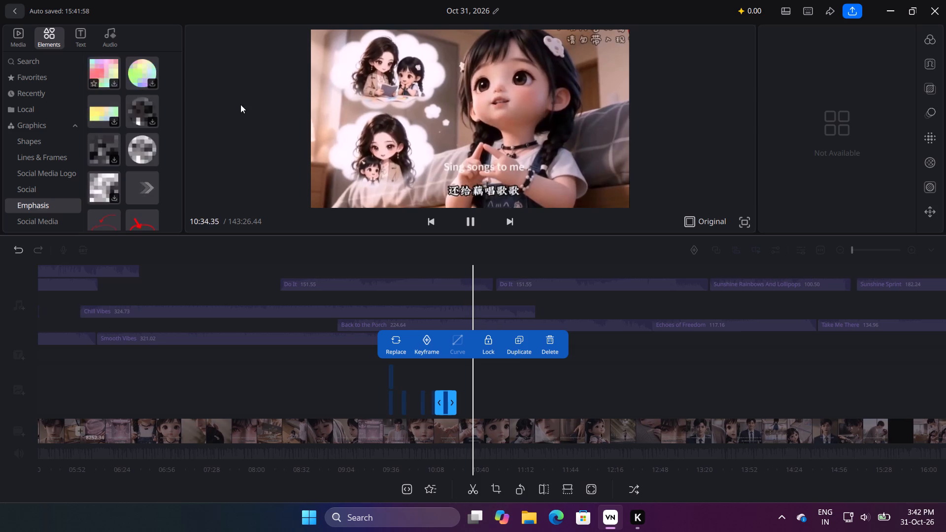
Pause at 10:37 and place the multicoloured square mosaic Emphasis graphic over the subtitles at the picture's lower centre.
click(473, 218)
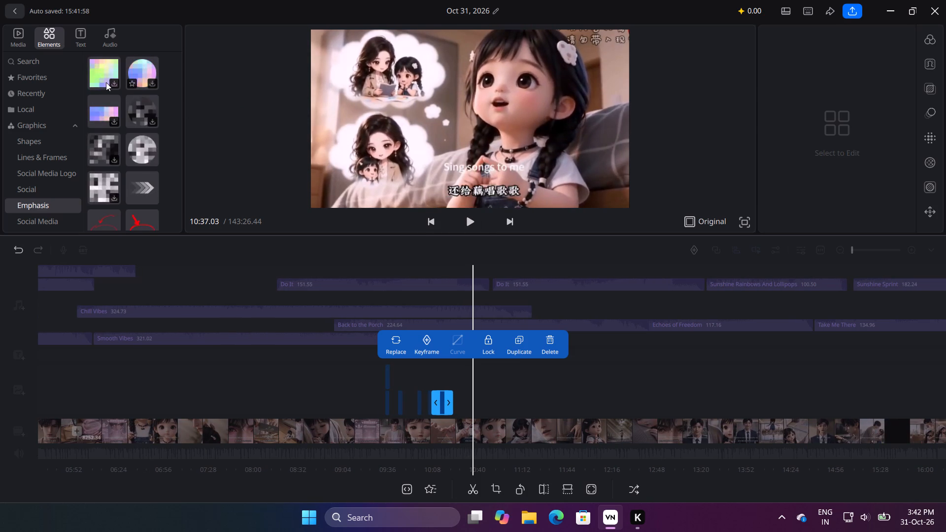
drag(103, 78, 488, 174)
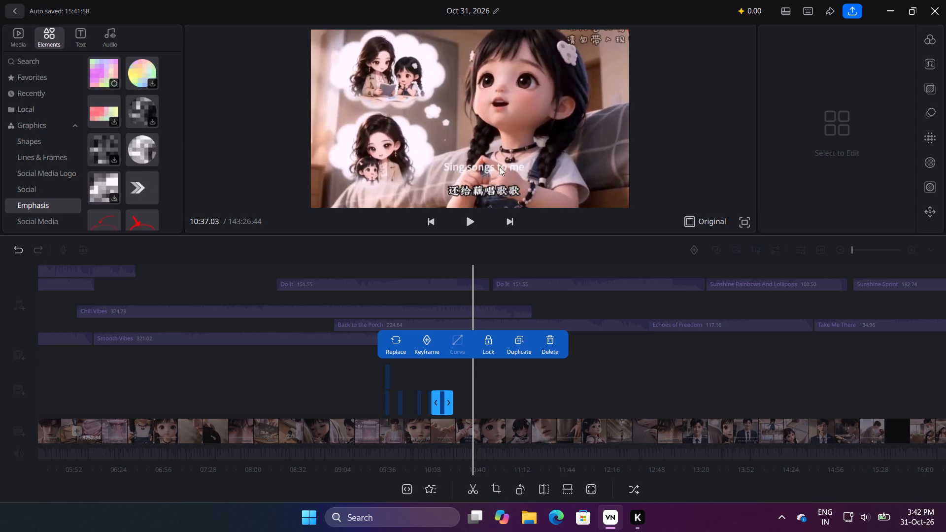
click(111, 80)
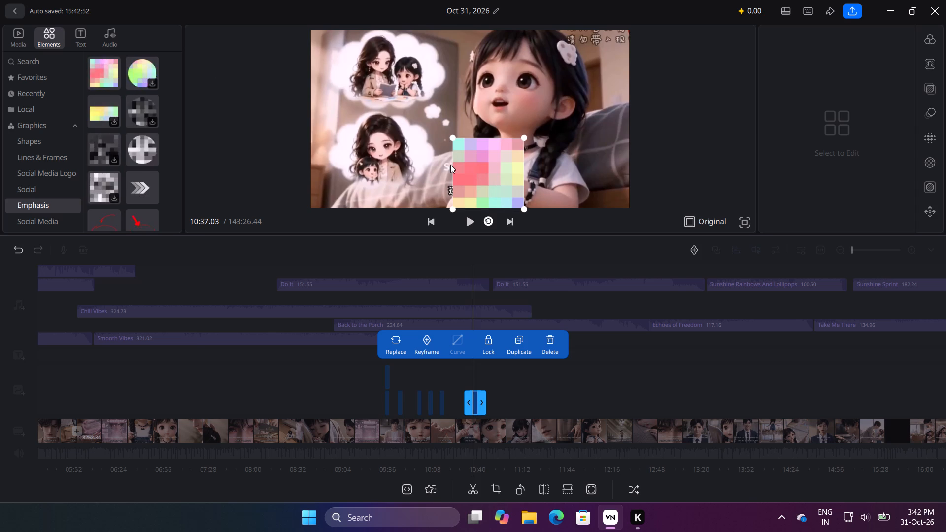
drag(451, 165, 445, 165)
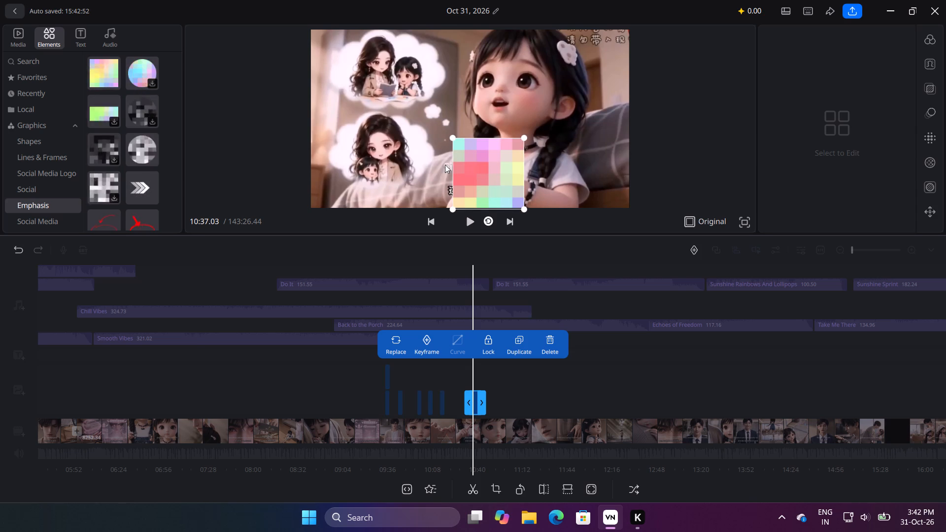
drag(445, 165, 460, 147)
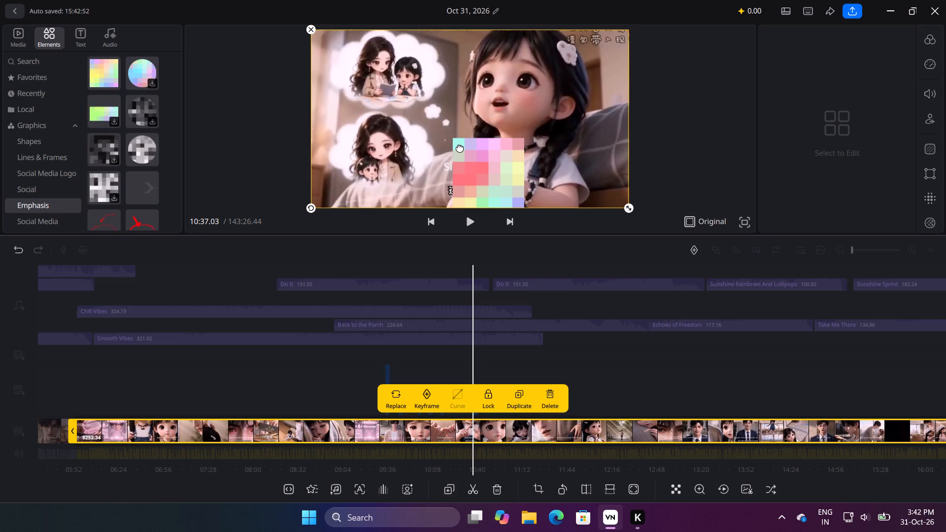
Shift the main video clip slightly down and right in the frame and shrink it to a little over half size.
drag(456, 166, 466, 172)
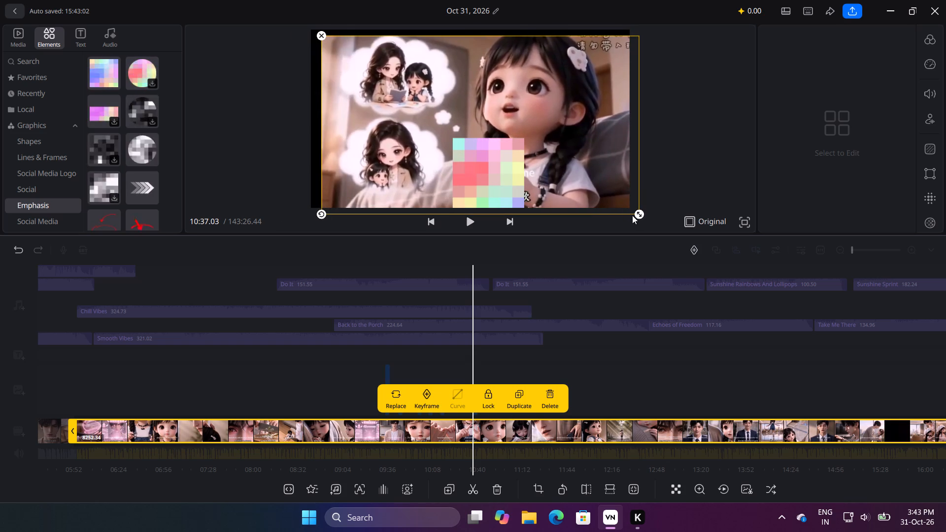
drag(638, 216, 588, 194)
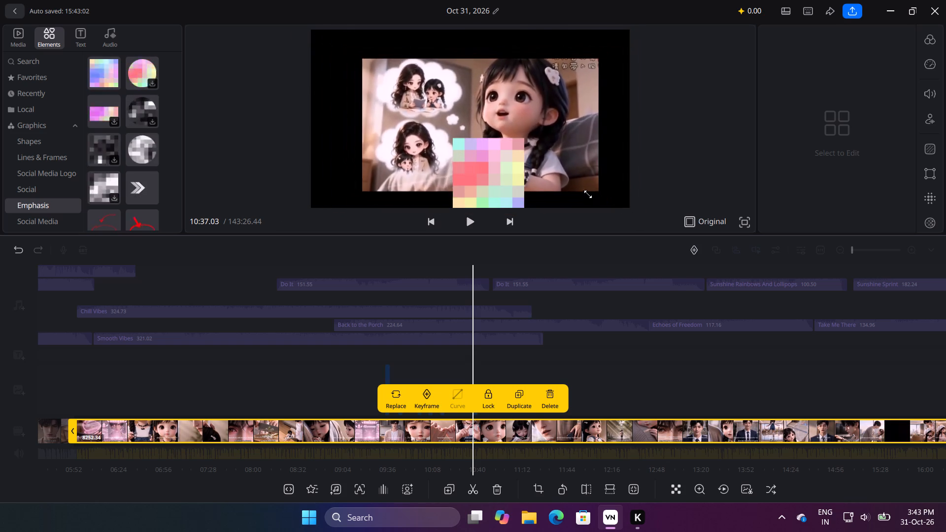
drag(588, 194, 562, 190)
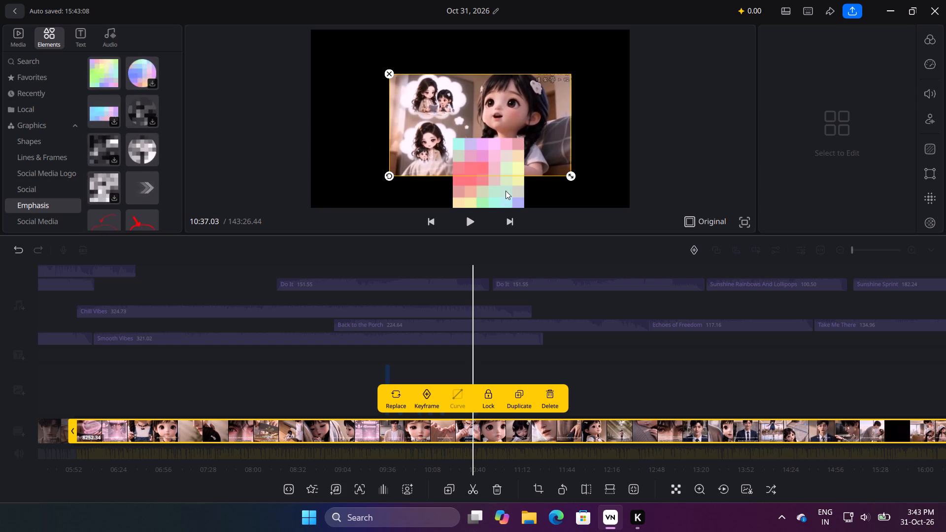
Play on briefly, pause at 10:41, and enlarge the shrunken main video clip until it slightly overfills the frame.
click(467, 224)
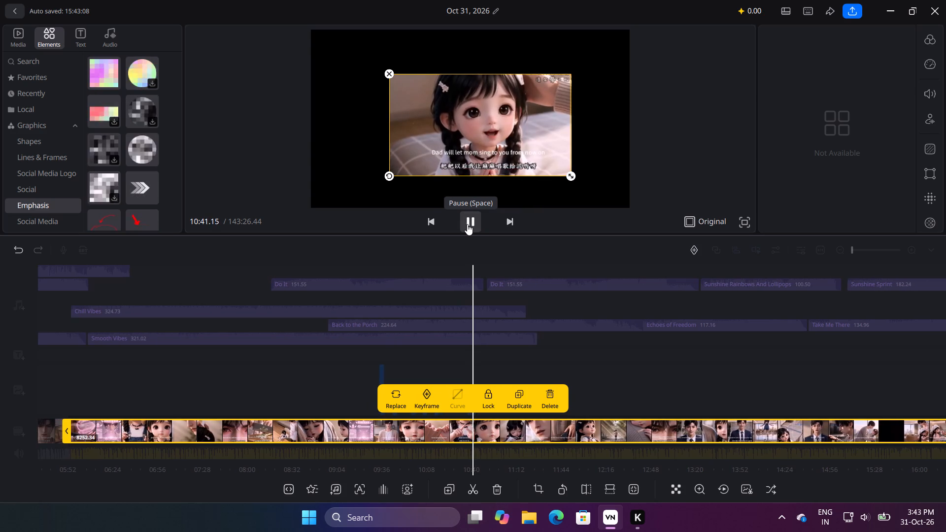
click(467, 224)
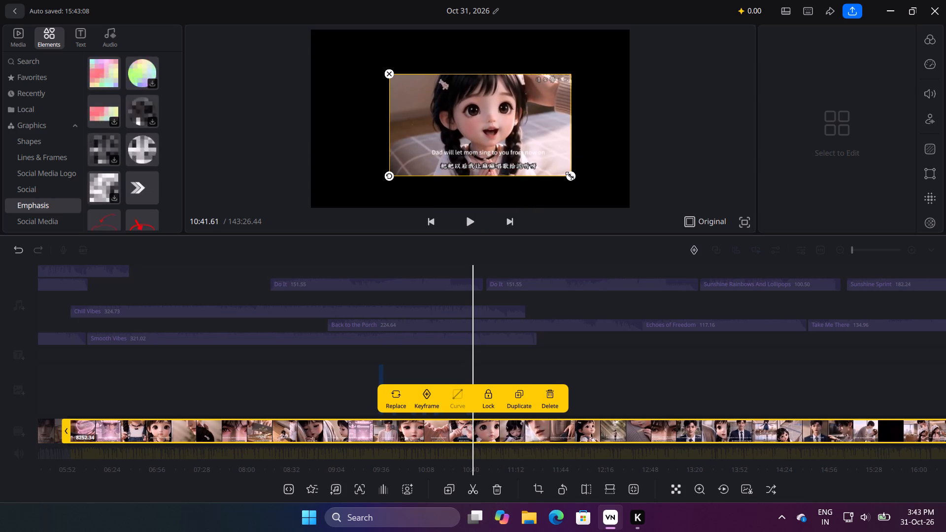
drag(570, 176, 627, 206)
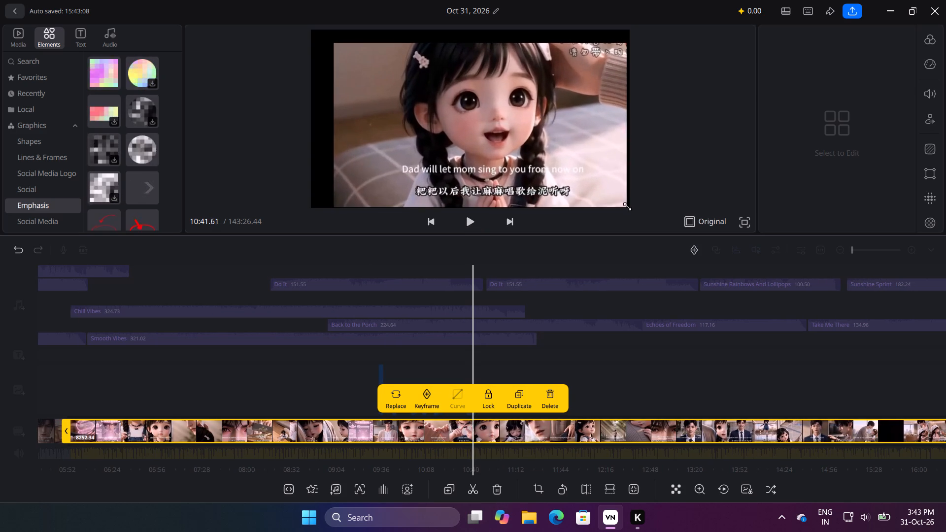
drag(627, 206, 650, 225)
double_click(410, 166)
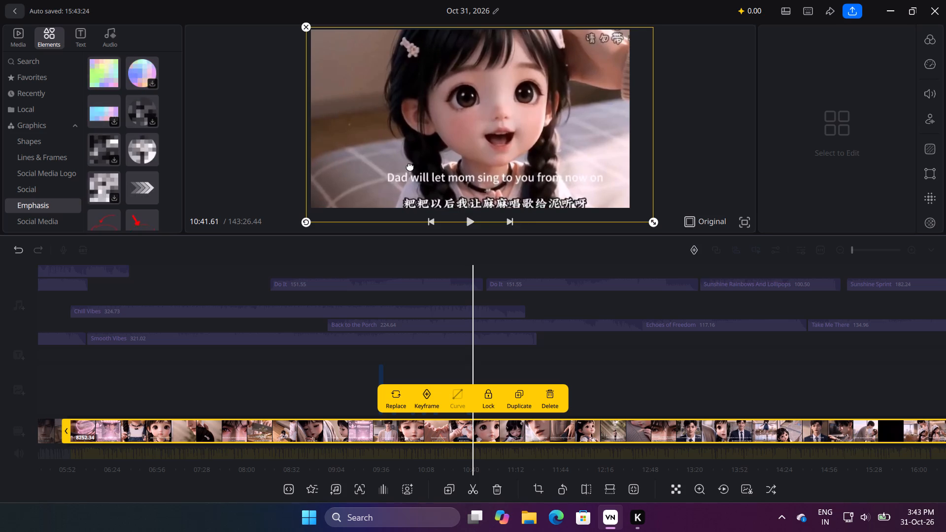
Delete the long main video clip under the playhead at 10:41.
click(303, 28)
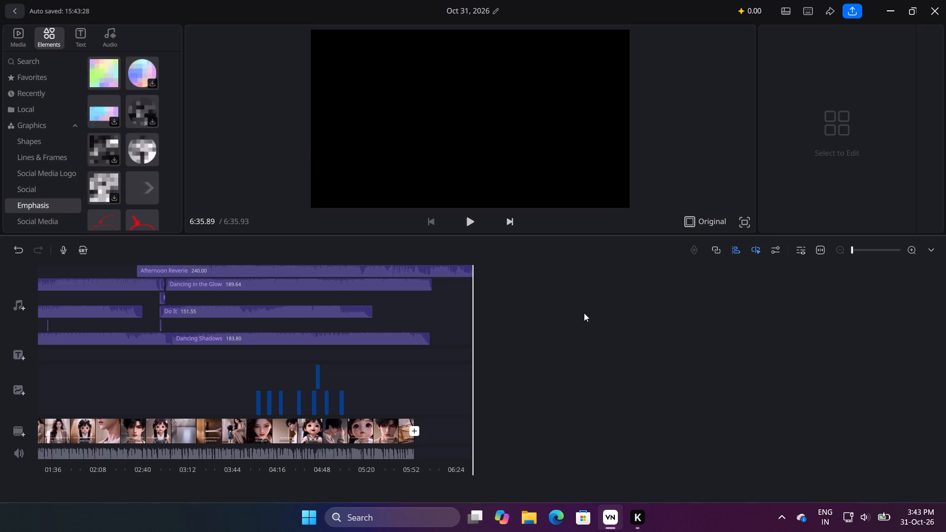
Move the playhead back from the end of the timeline to about 0:28 and start playback to review the remaining video.
click(469, 218)
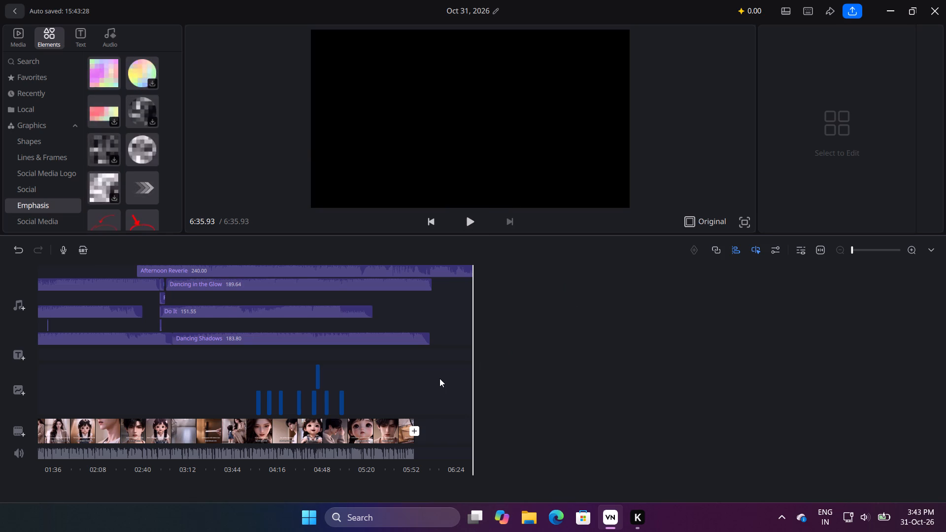
drag(413, 382, 453, 379)
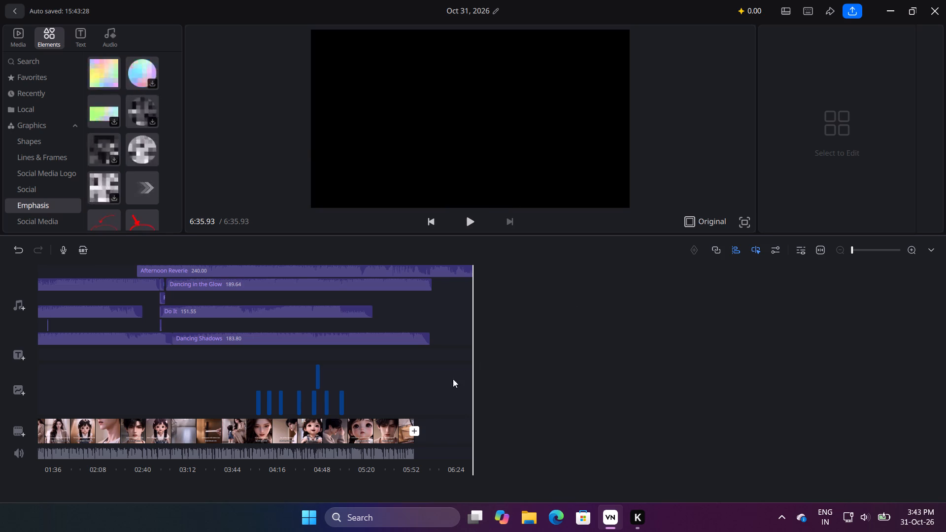
drag(453, 379, 877, 346)
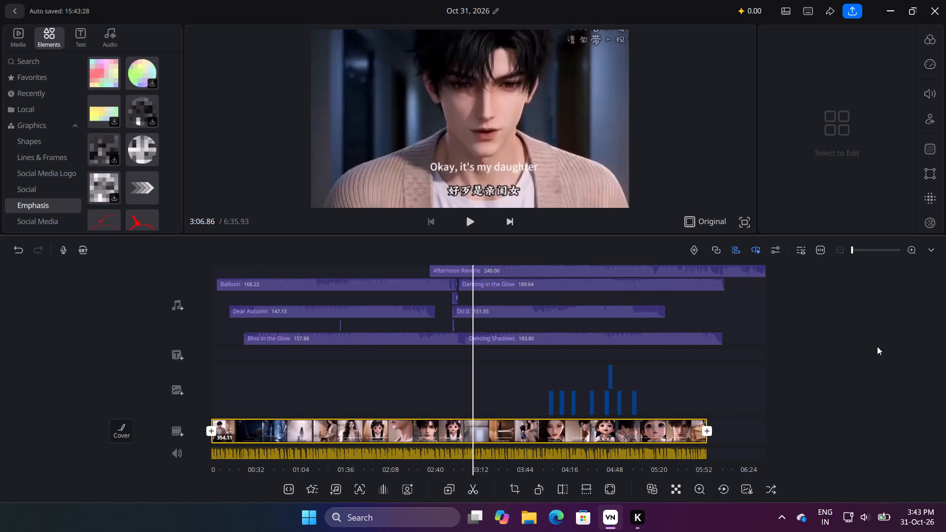
drag(877, 346, 945, 337)
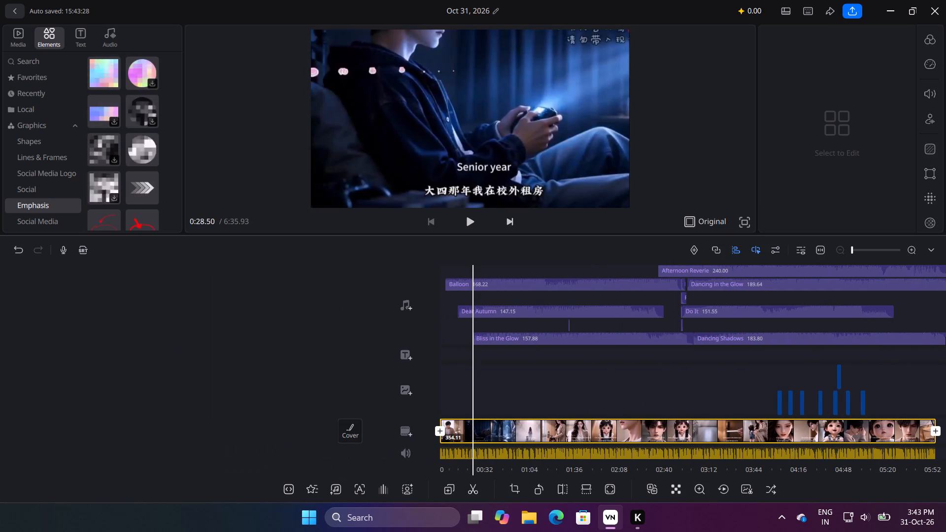
drag(945, 337, 945, 333)
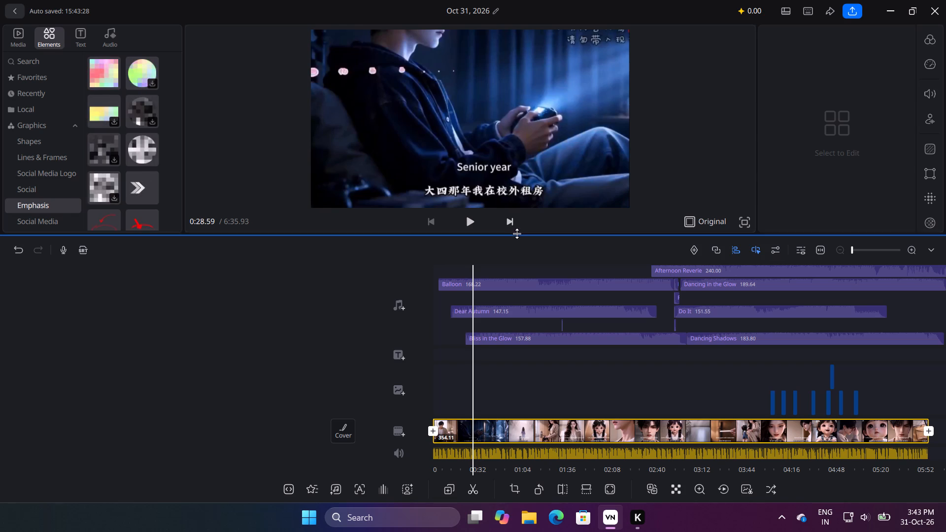
click(471, 221)
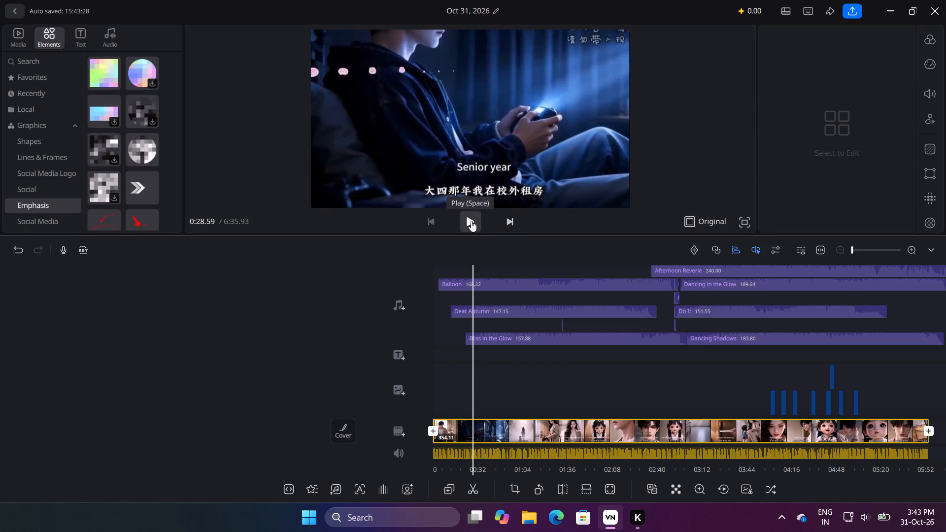
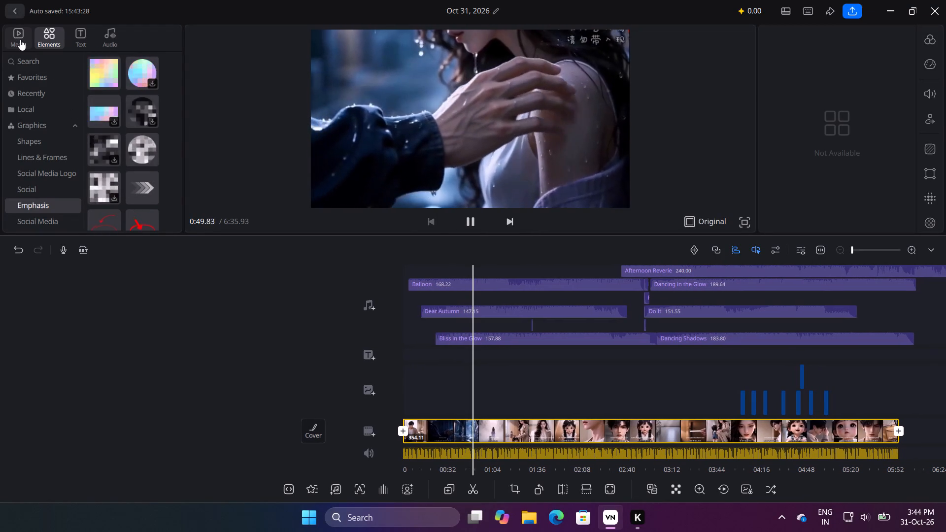
Add the favourited "He Became a Dad Overnight" video from the media library to the main track, directly after the existing clip.
click(20, 39)
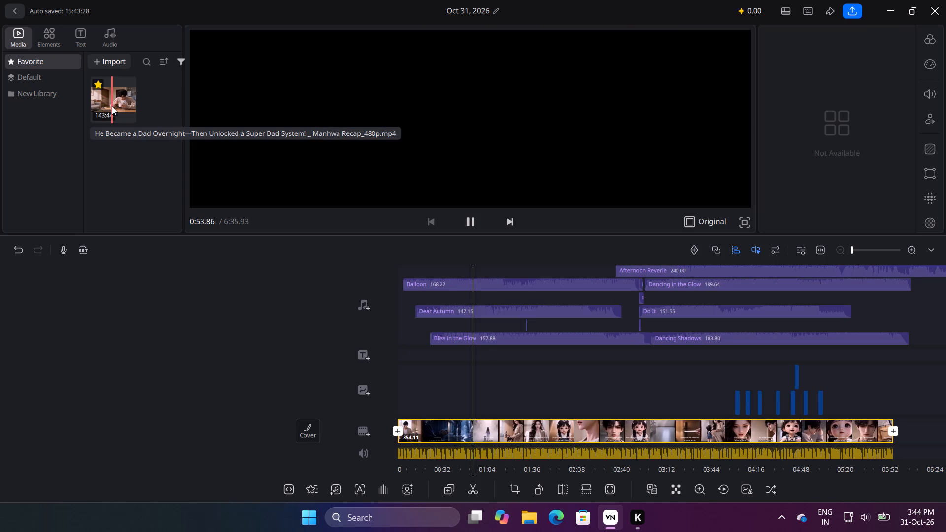
click(112, 106)
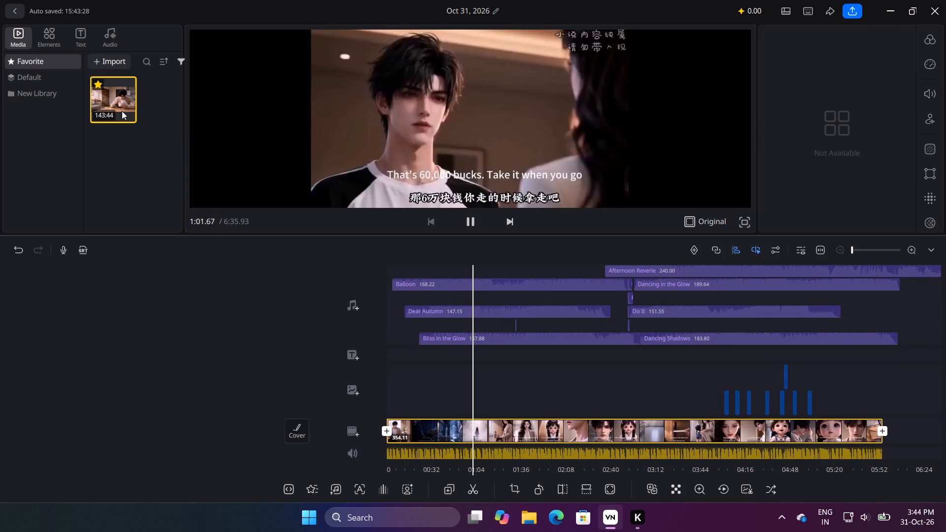
click(118, 106)
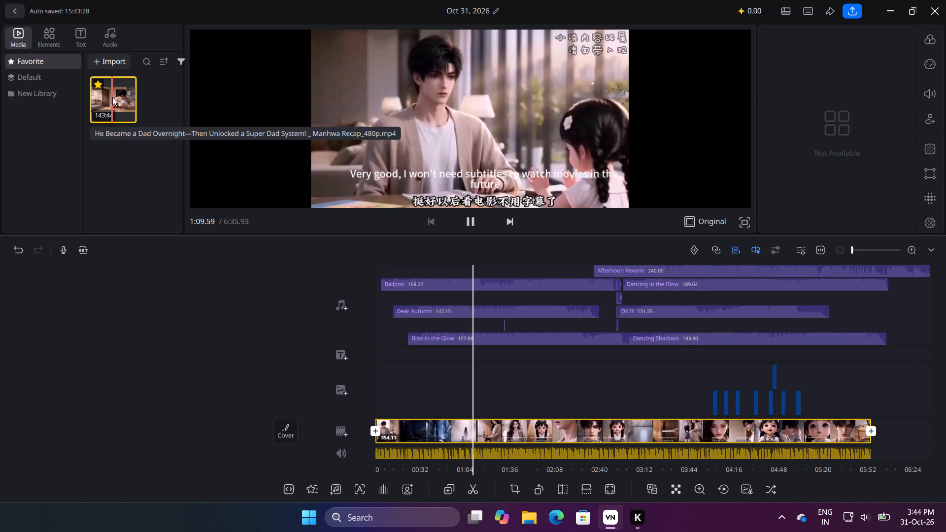
drag(112, 97, 285, 276)
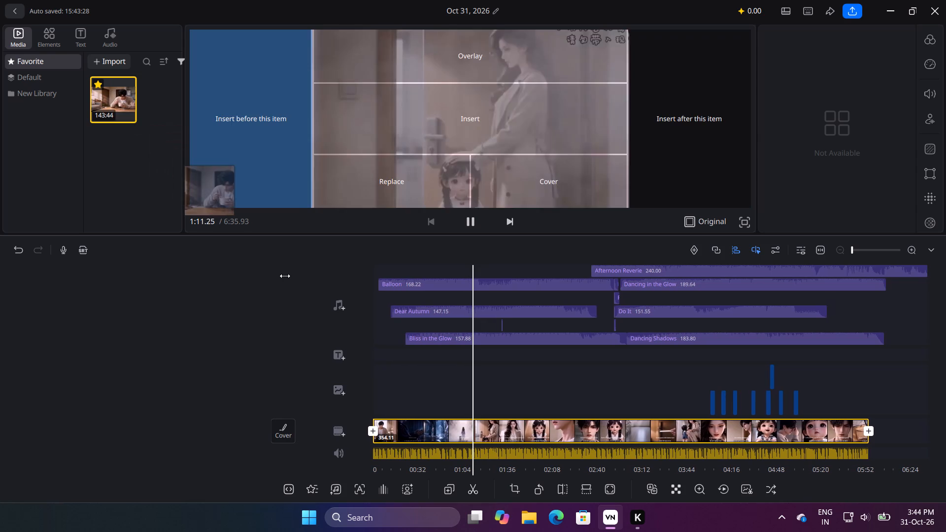
drag(285, 276, 526, 358)
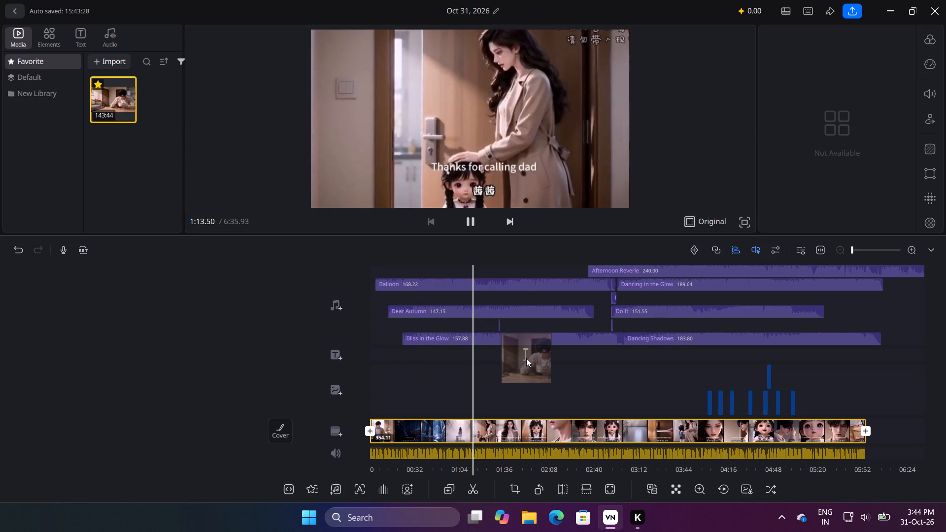
drag(526, 358, 899, 428)
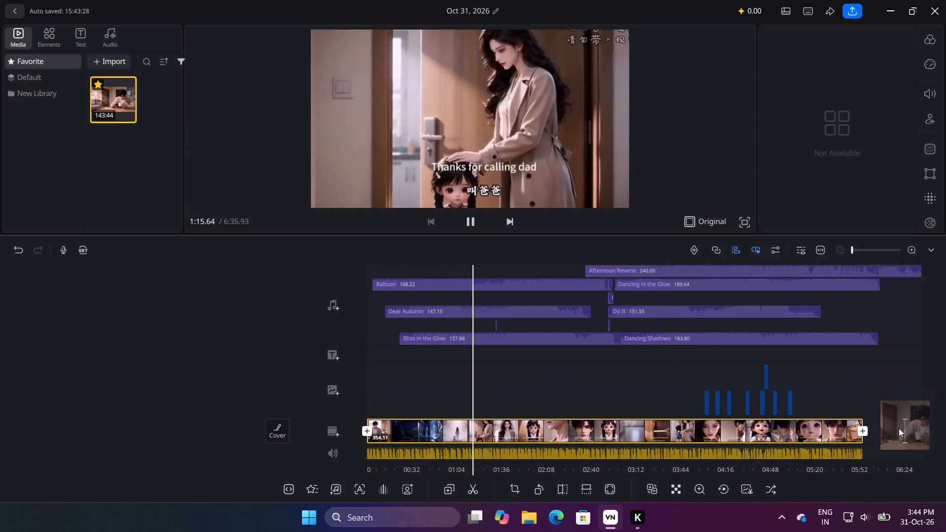
drag(899, 428, 881, 437)
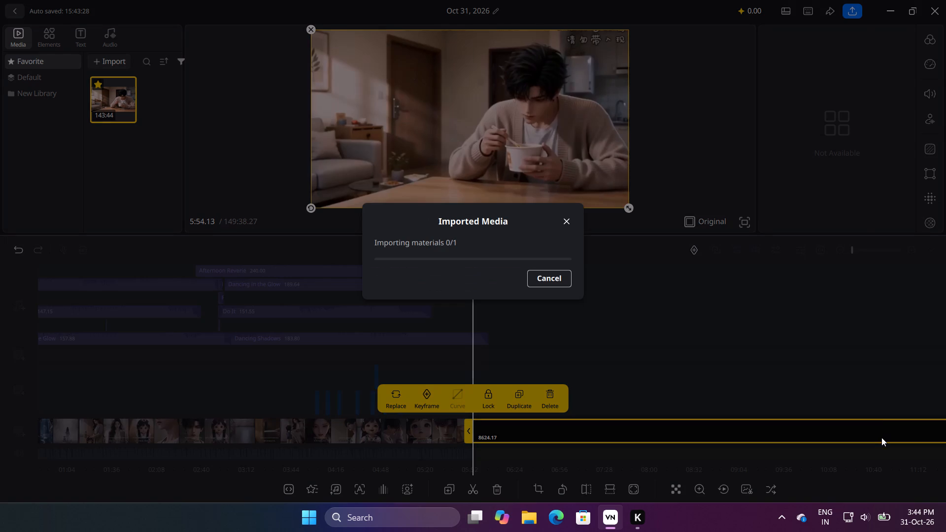